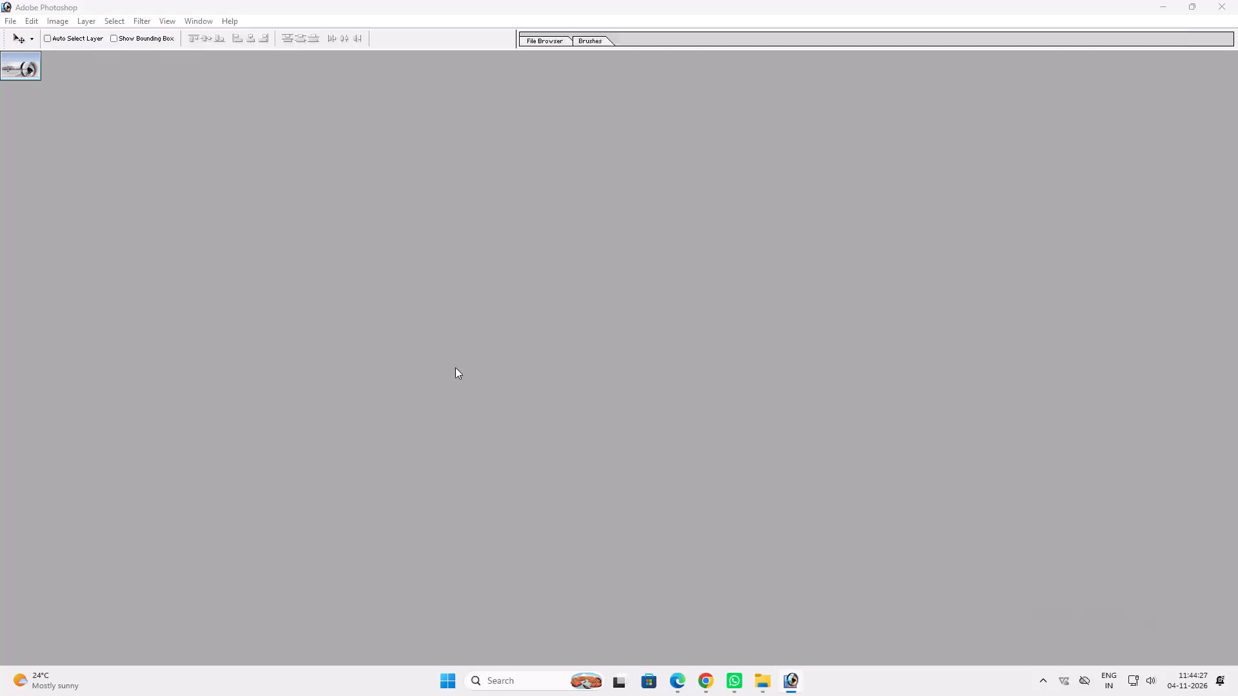
Open the second K.d Super Market 1x8= 200 pc file from the 04.11.2026 folder.
{"action": "left_click", "coordinate": [273, 35]}
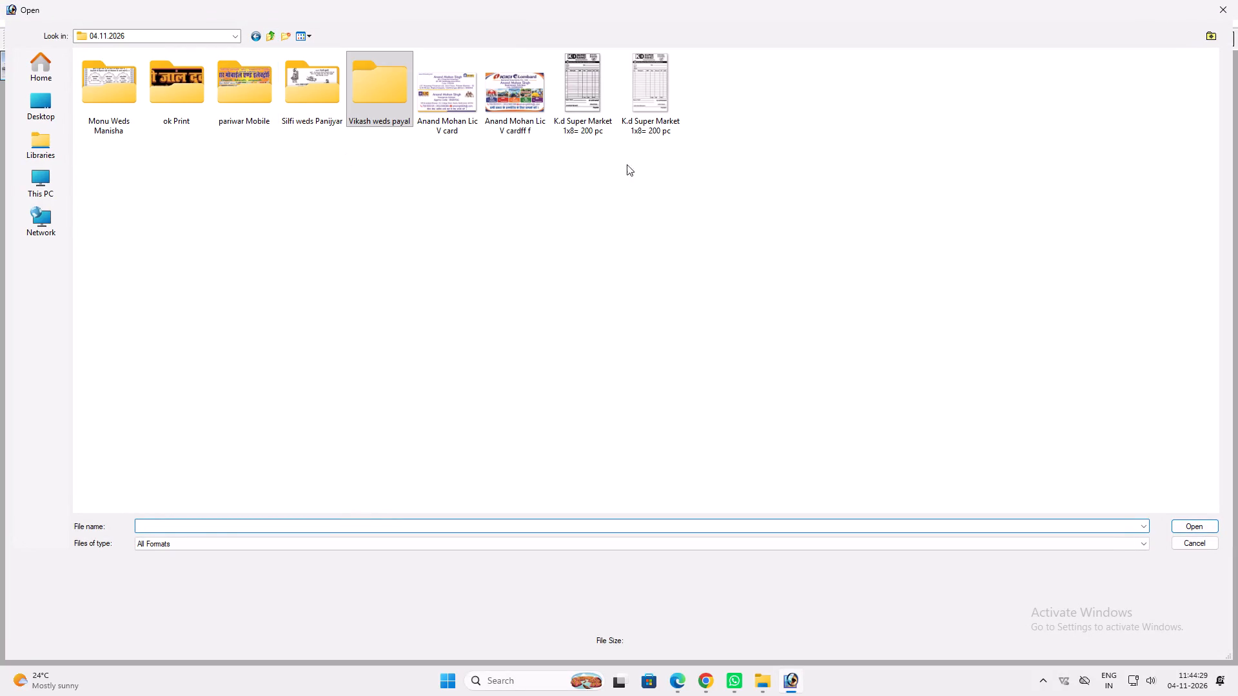
{"action": "left_click", "coordinate": [589, 88]}
{"action": "left_click", "coordinate": [641, 103]}
{"action": "key", "text": "Return"}
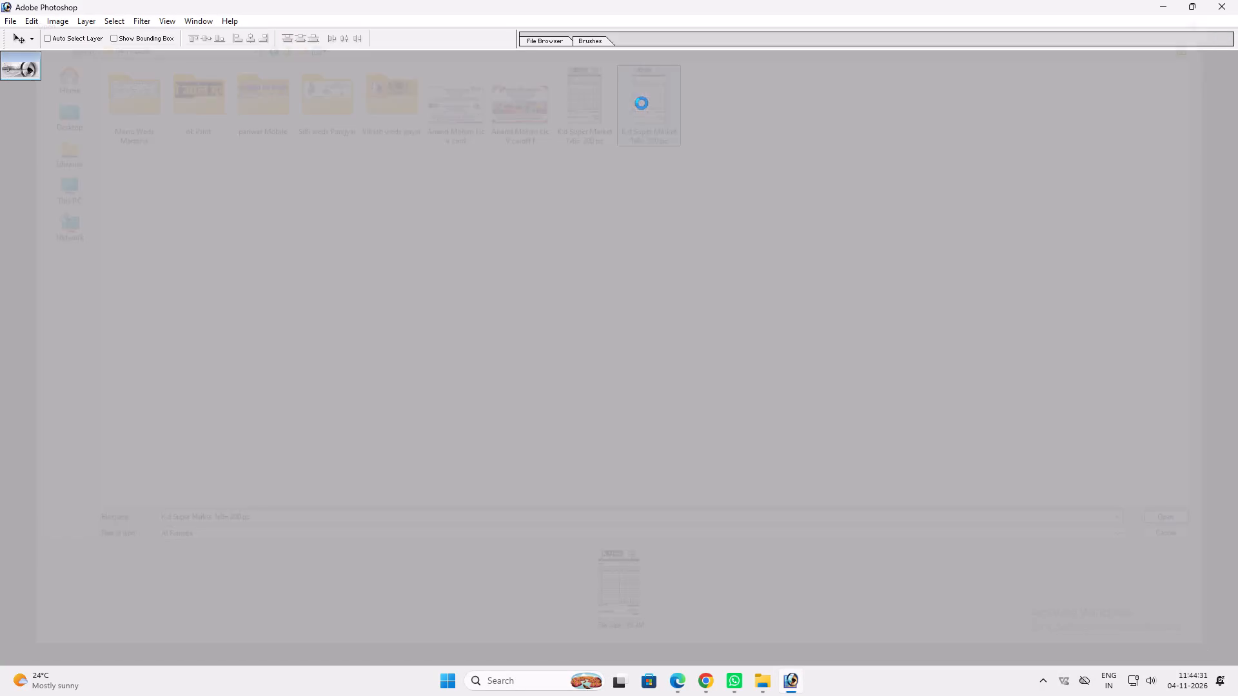
Examine the K.d Super Market bill's header, table and footer layout up close.
{"action": "left_click", "coordinate": [317, 59]}
{"action": "key", "text": "ctrl+plus"}
{"action": "key", "text": "space"}
{"action": "key", "text": "space"}
{"action": "key", "text": "space"}
{"action": "key", "text": "space"}
{"action": "key", "text": "space"}
{"action": "key", "text": "space"}
{"action": "key", "text": "space"}
{"action": "key", "text": "space"}
{"action": "key", "text": "space"}
{"action": "left_click_drag", "start_coordinate": [576, 388], "coordinate": [573, 497]}
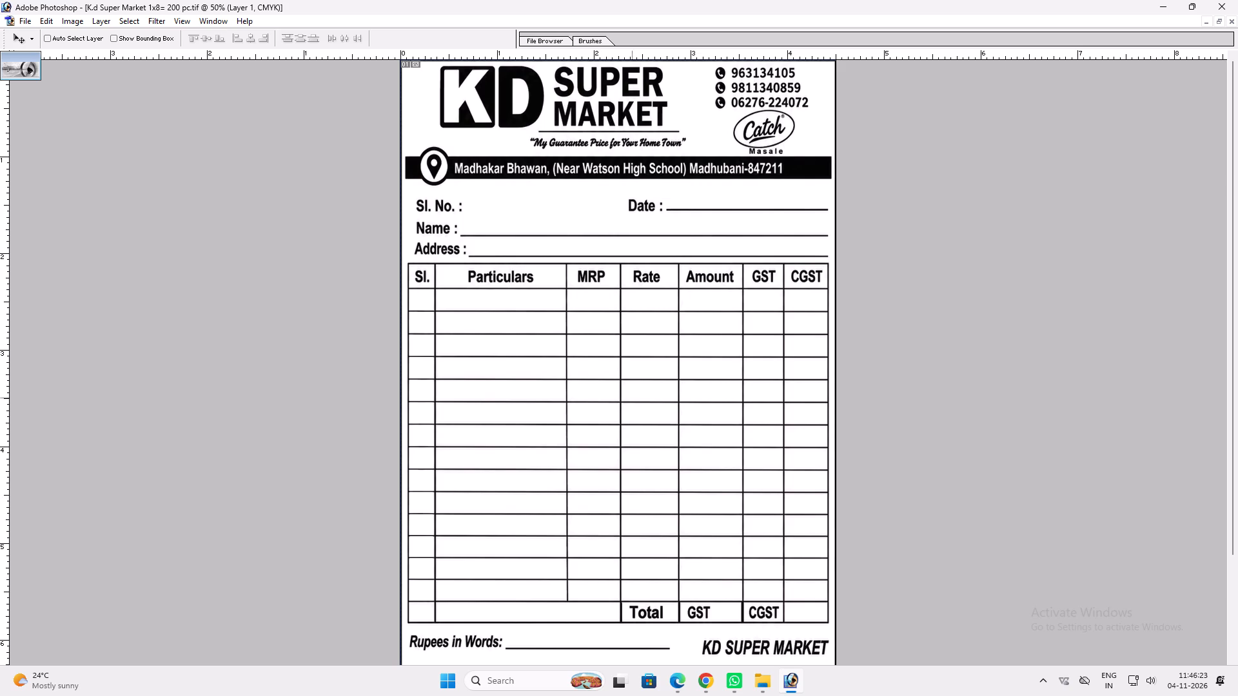
{"action": "key", "text": "ctrl+0"}
{"action": "key", "text": "ctrl+plus"}
{"action": "key", "text": "ctrl+plus"}
{"action": "key", "text": "ctrl+plus"}
{"action": "key", "text": "space"}
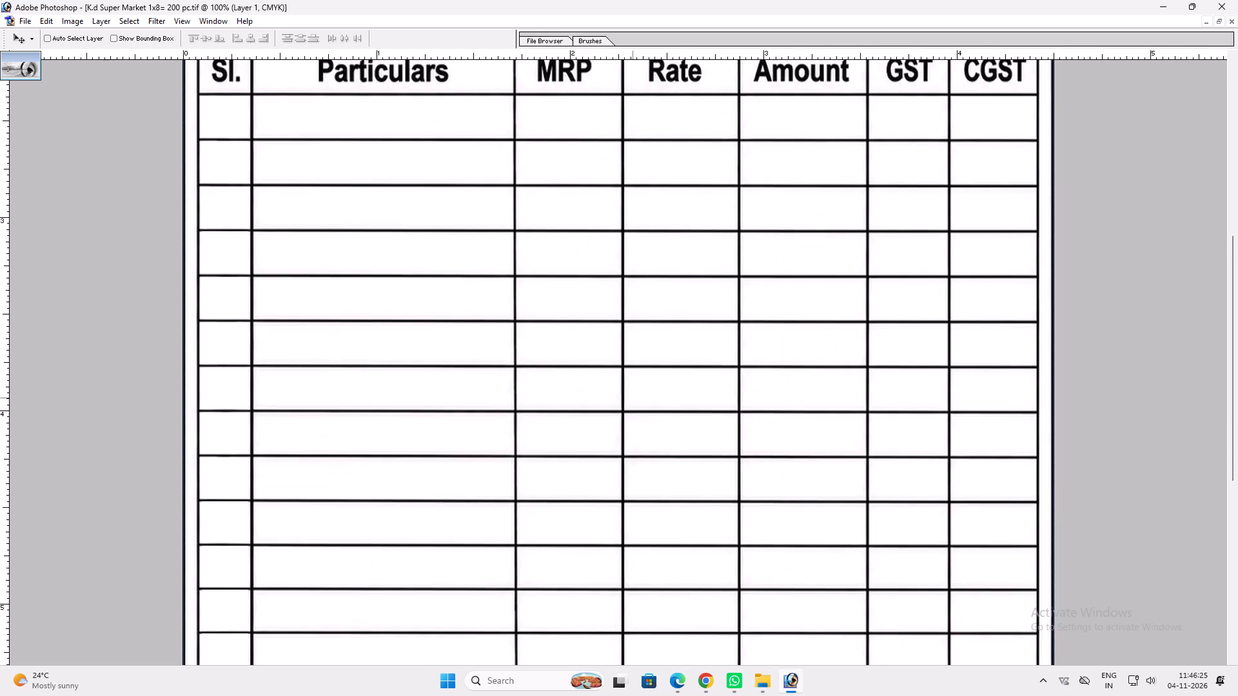
{"action": "key", "text": "ctrl+minus"}
{"action": "key", "text": "ctrl+minus"}
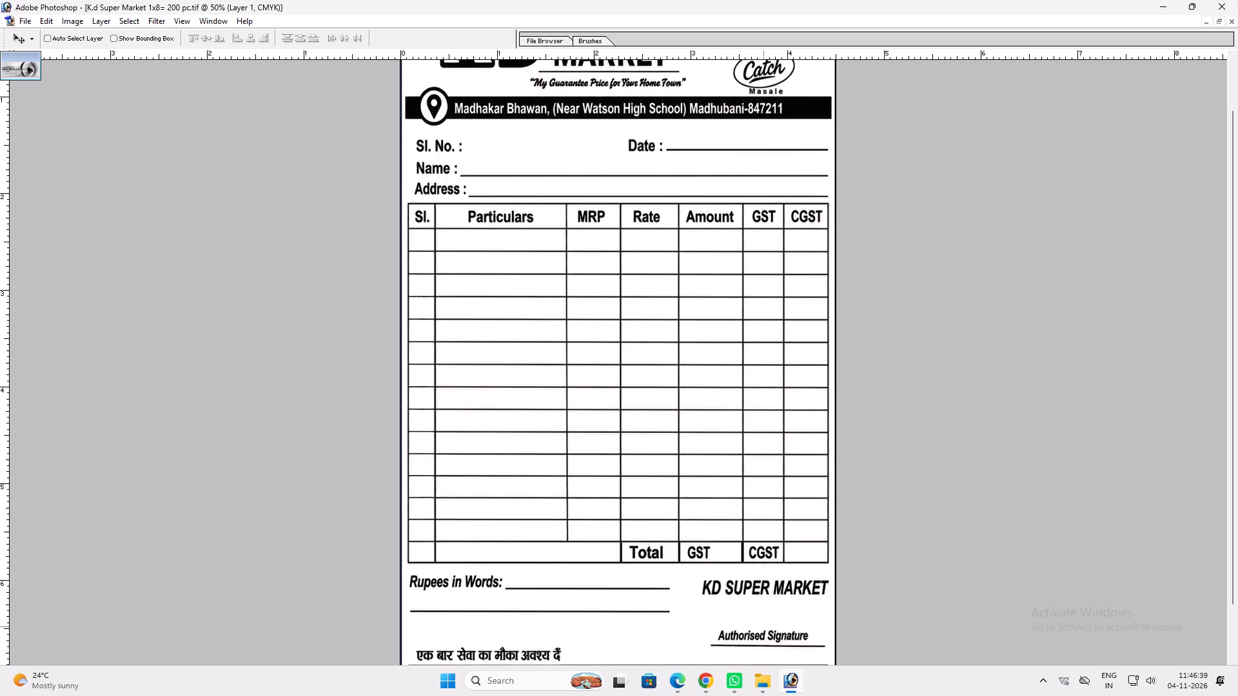
Switch to File Explorer and search the 2026 folder on Local Disk (H:) for "Bill".
{"action": "left_click", "coordinate": [771, 679]}
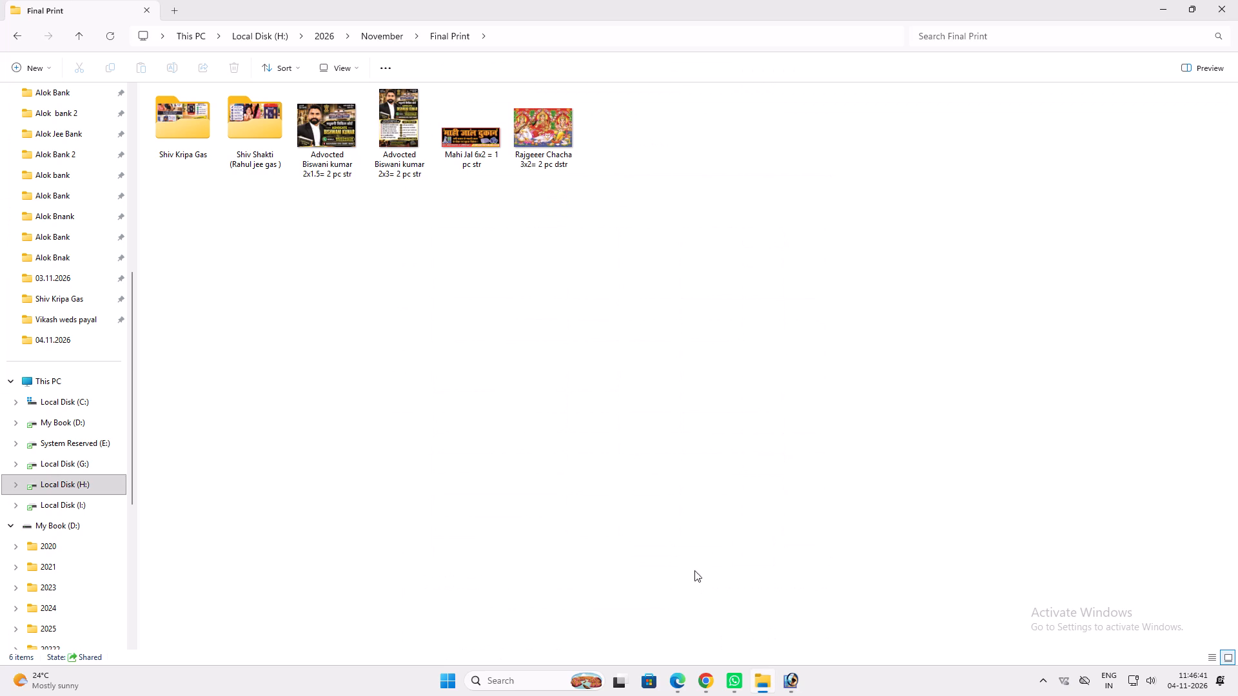
{"action": "left_click", "coordinate": [84, 486]}
{"action": "left_click", "coordinate": [157, 124]}
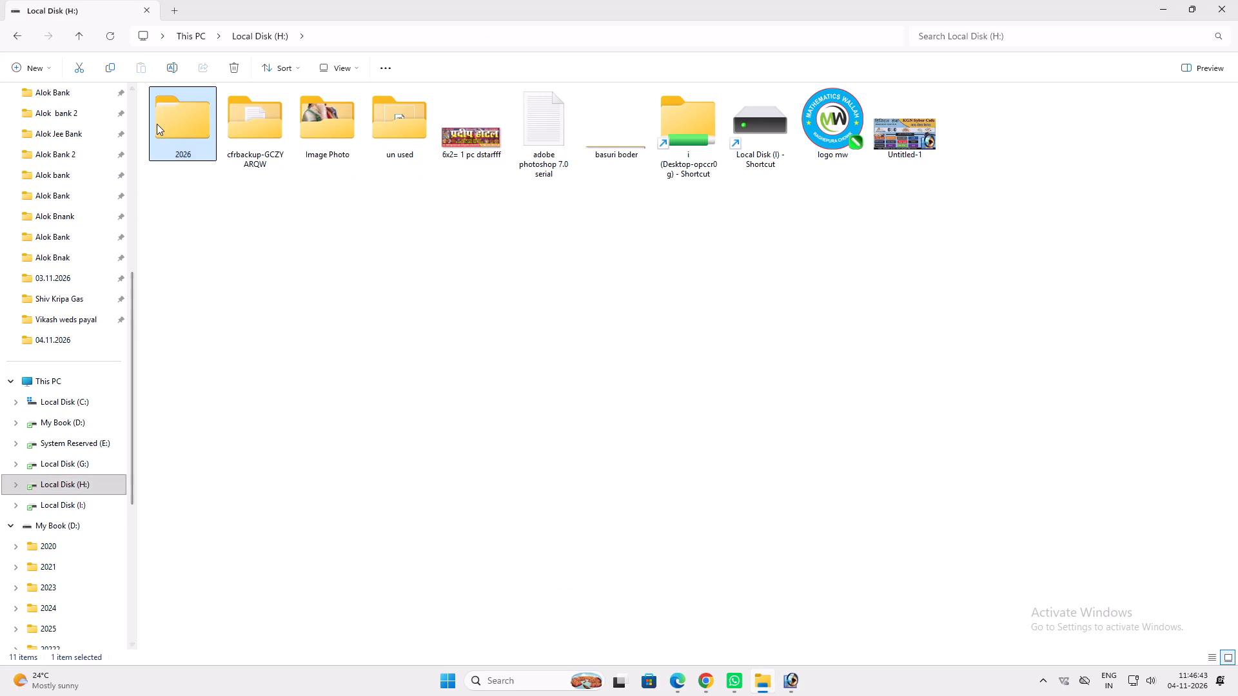
{"action": "left_click", "coordinate": [157, 124]}
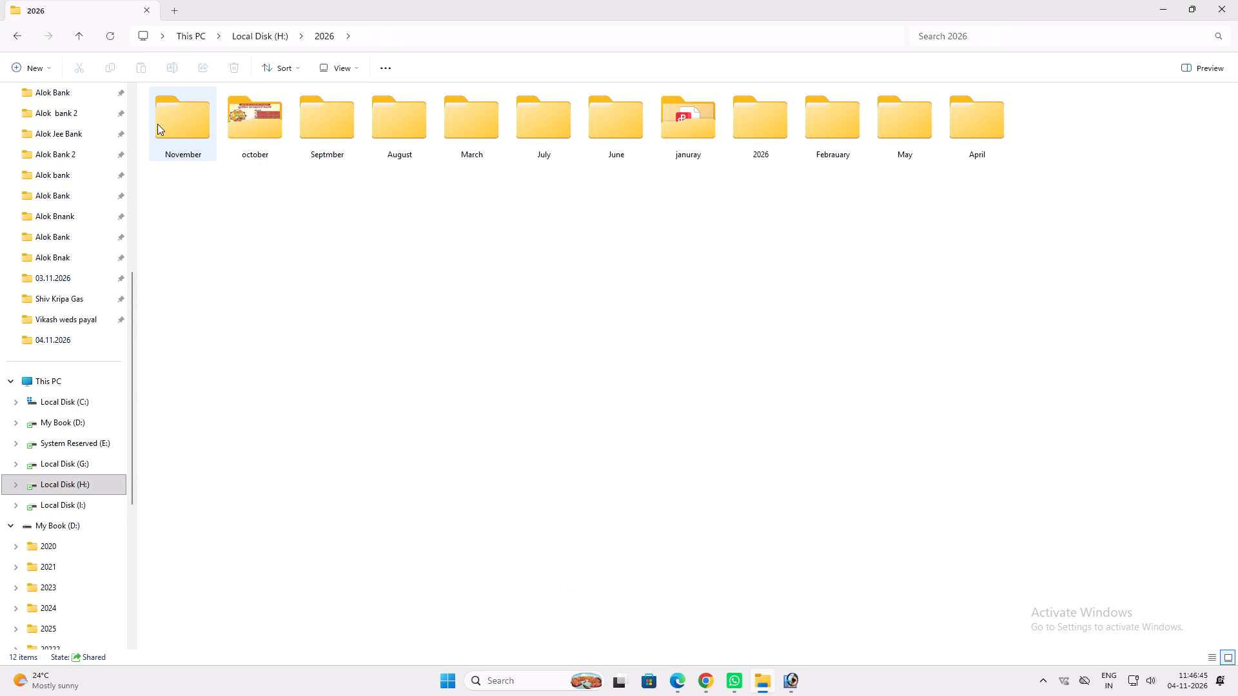
{"action": "left_click", "coordinate": [925, 36]}
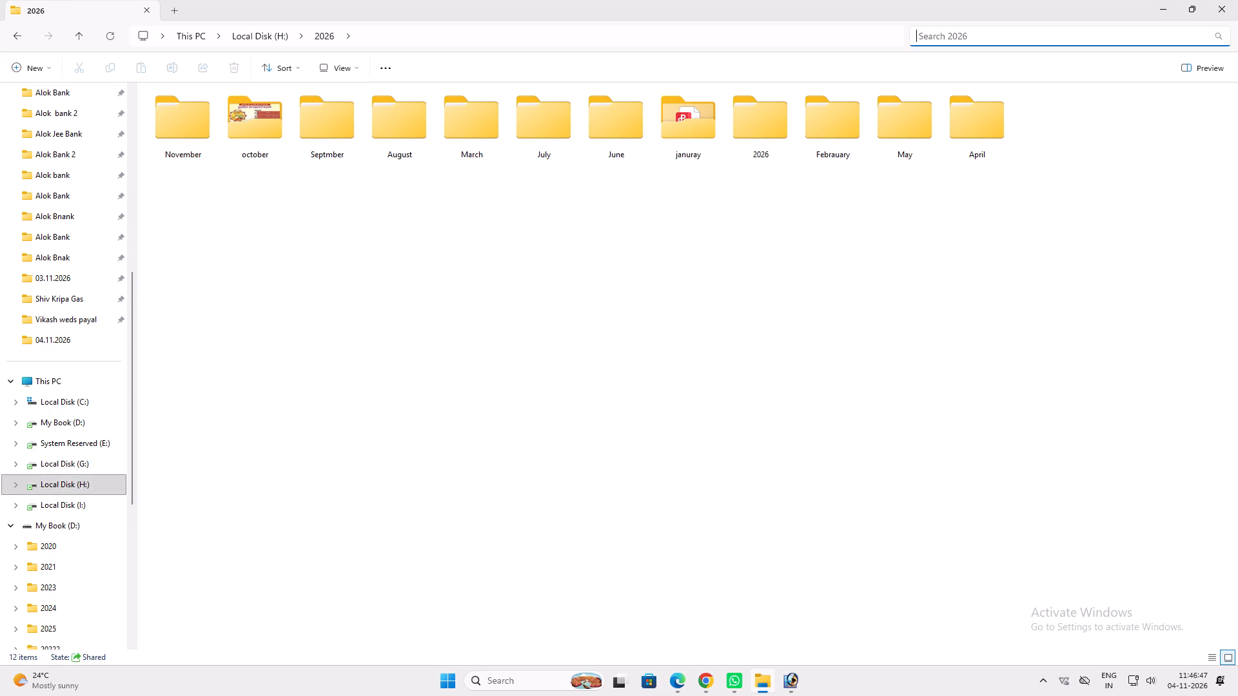
{"action": "type", "text": "Bill"}
{"action": "left_click", "coordinate": [362, 65]}
{"action": "left_click", "coordinate": [358, 110]}
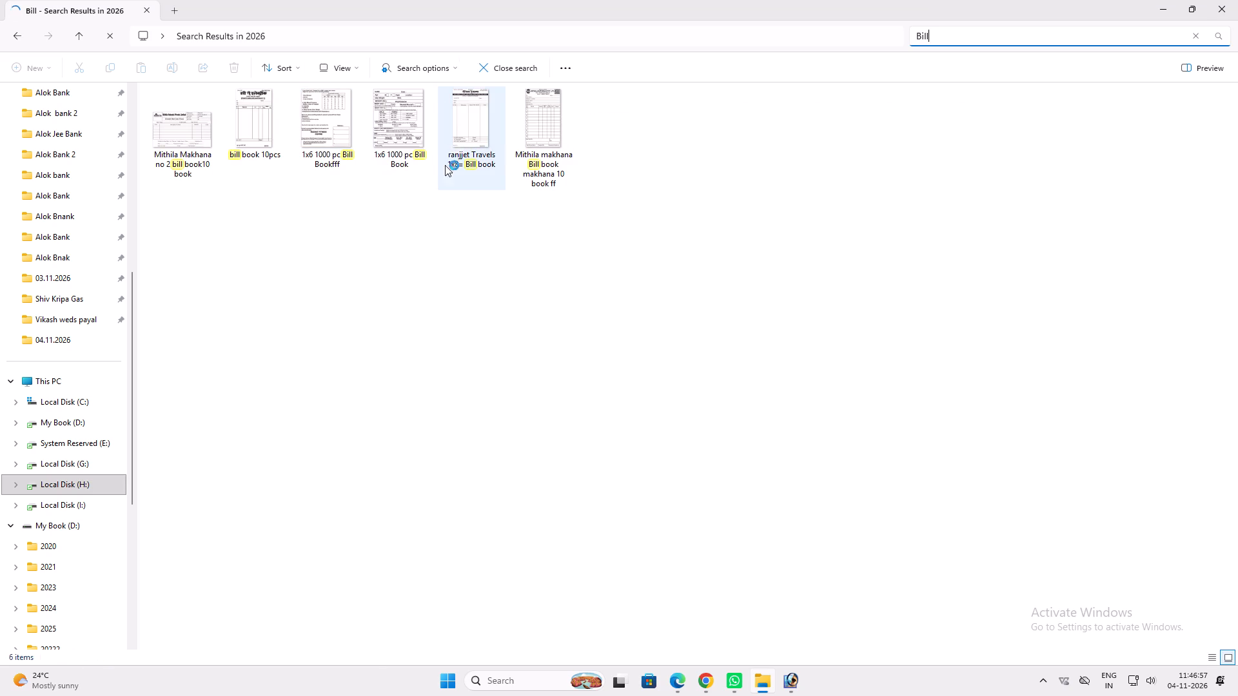
Preview the ranjjet Travels 1x8= Bill book design and close the preview.
{"action": "left_click", "coordinate": [472, 117]}
{"action": "double_click", "coordinate": [472, 119]}
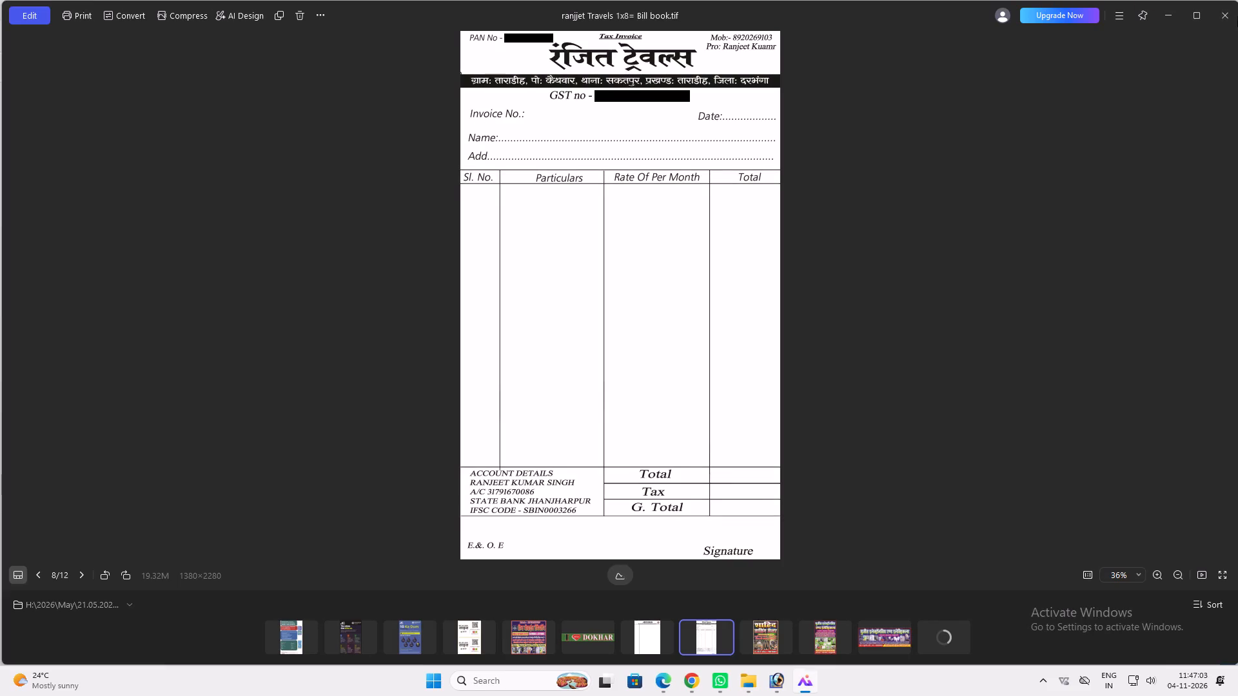
{"action": "left_click", "coordinate": [1229, 16]}
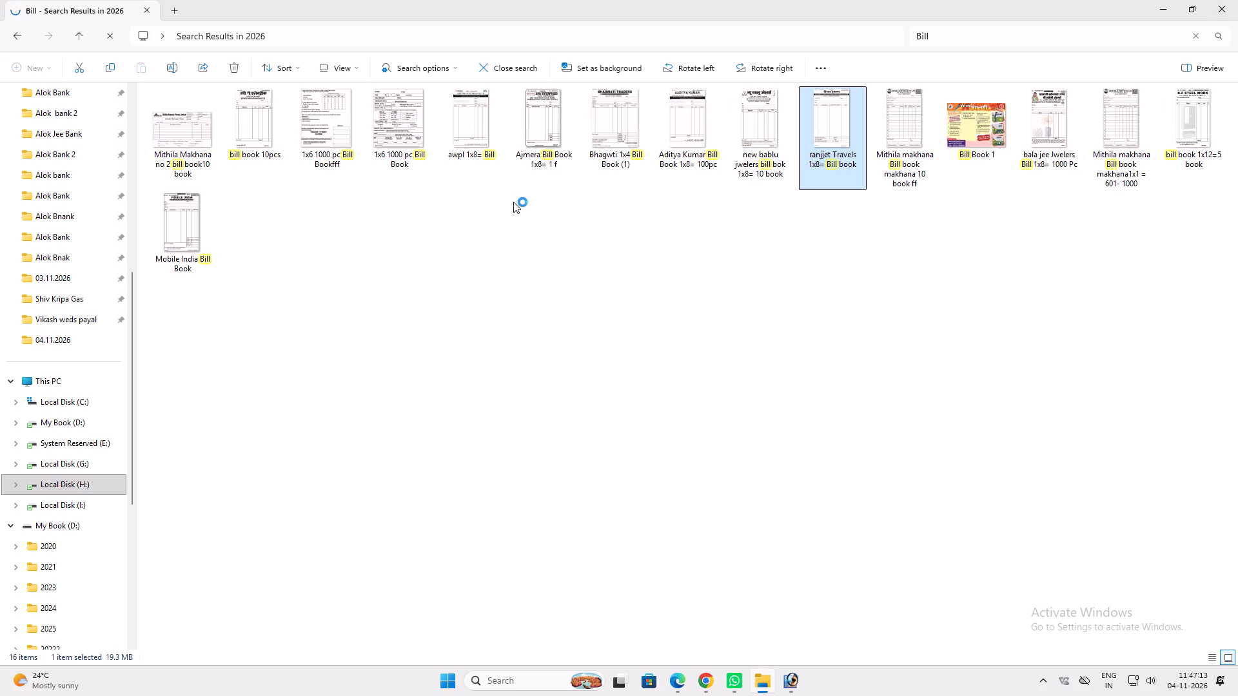
Open the Mobile India Bill Book file from the search results in Photoshop.
{"action": "left_click_drag", "start_coordinate": [186, 214], "coordinate": [791, 682]}
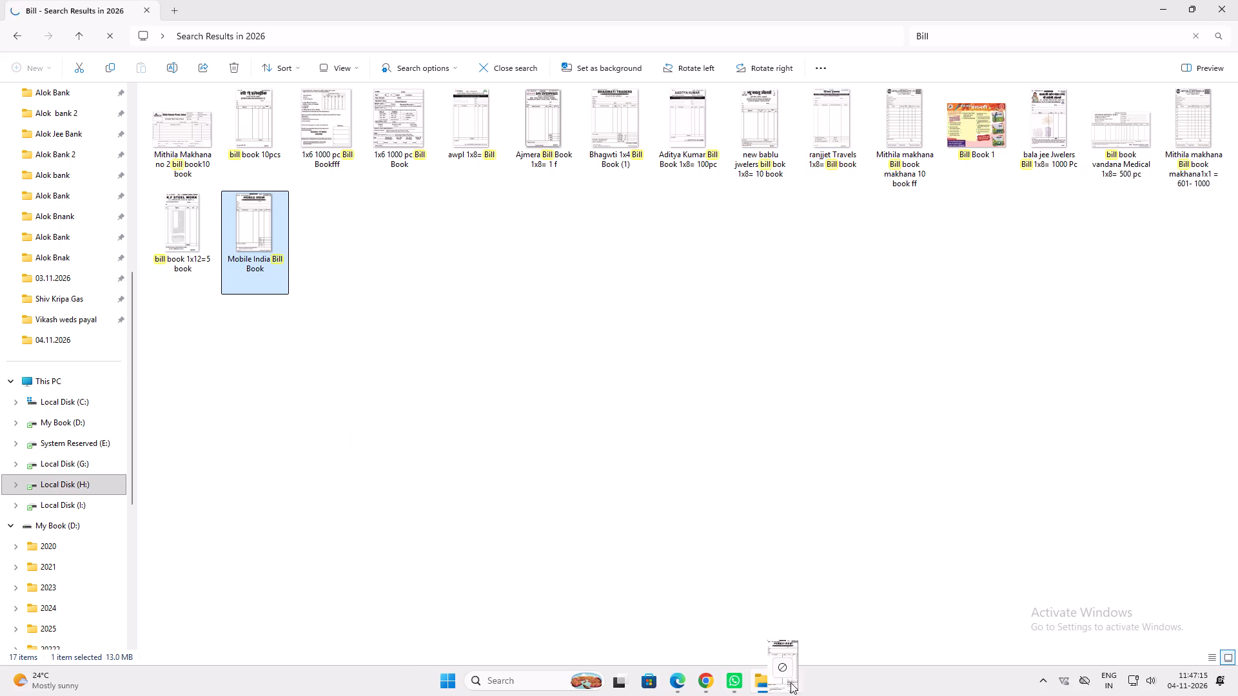
{"action": "left_click_drag", "start_coordinate": [791, 682], "coordinate": [794, 498]}
{"action": "key", "text": "Return"}
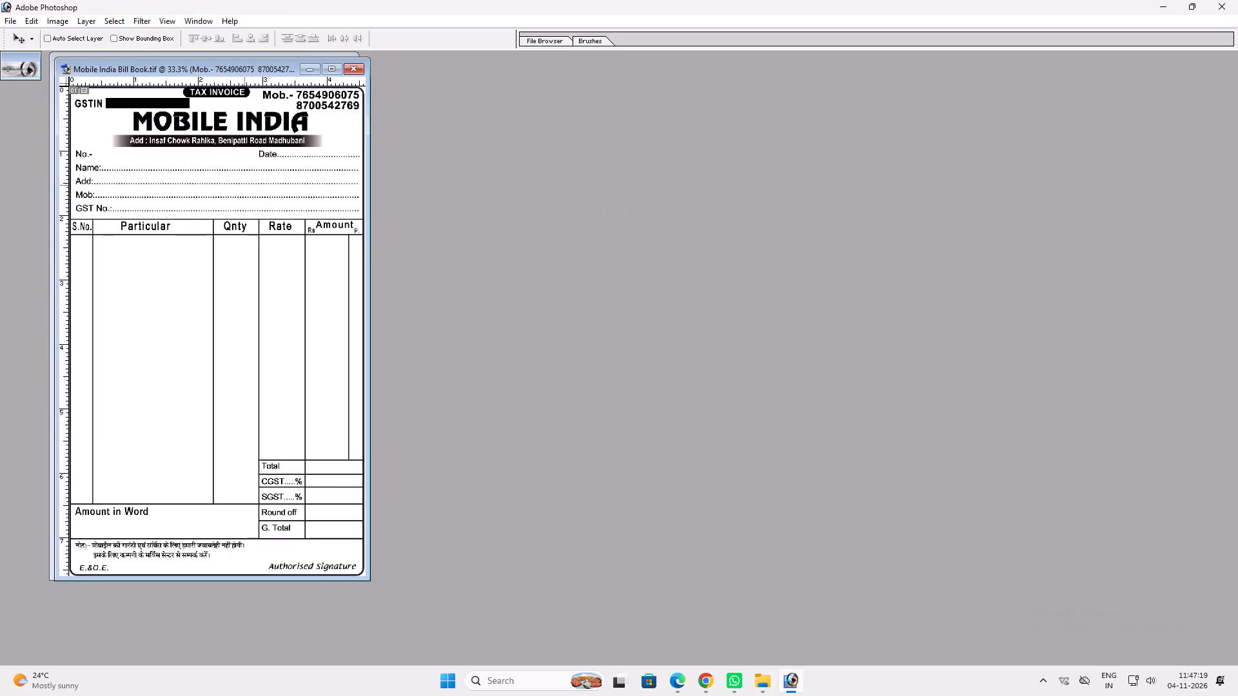
Set the two bill documents side by side and copy the KD Super Market bill layer into the Mobile India document.
{"action": "left_click_drag", "start_coordinate": [217, 66], "coordinate": [290, 77]}
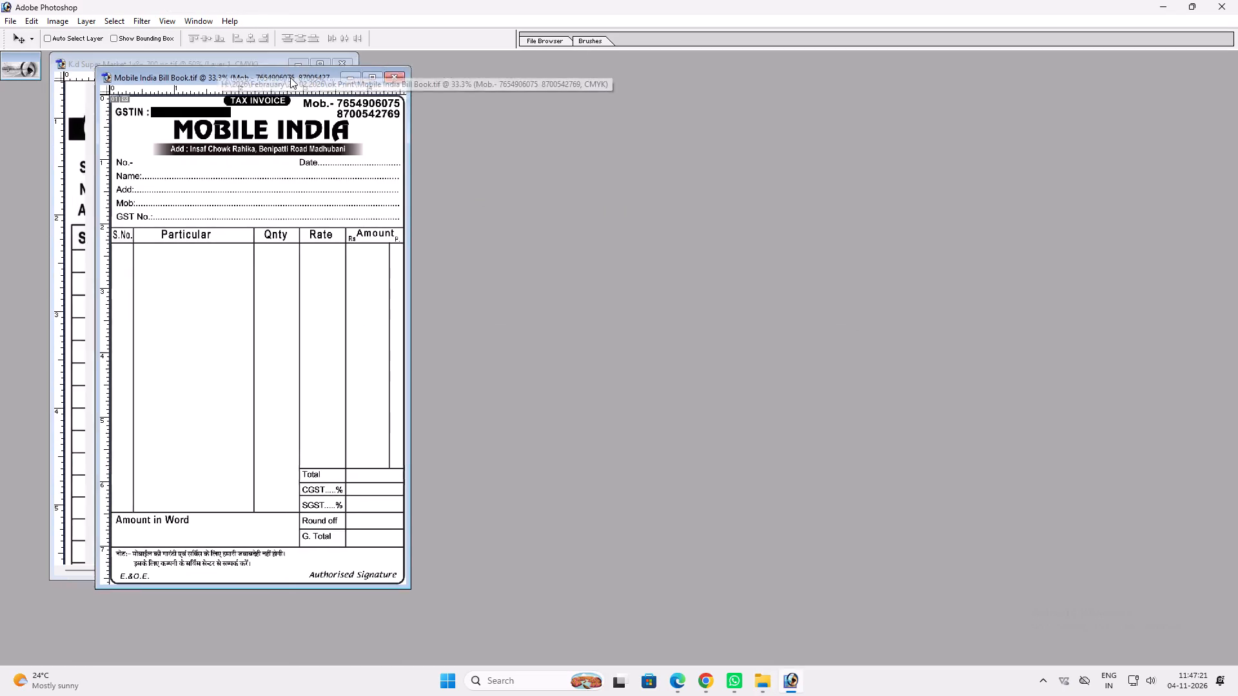
{"action": "left_click_drag", "start_coordinate": [290, 77], "coordinate": [597, 95]}
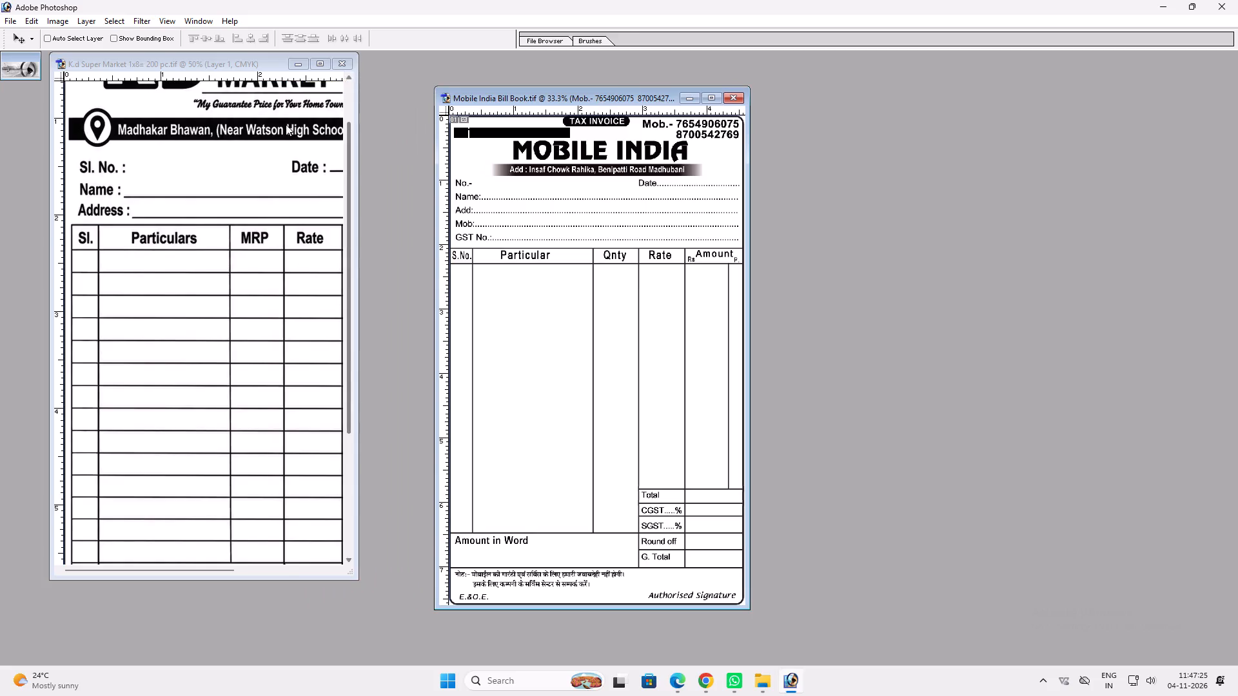
{"action": "left_click", "coordinate": [286, 124]}
{"action": "left_click_drag", "start_coordinate": [238, 121], "coordinate": [660, 209]}
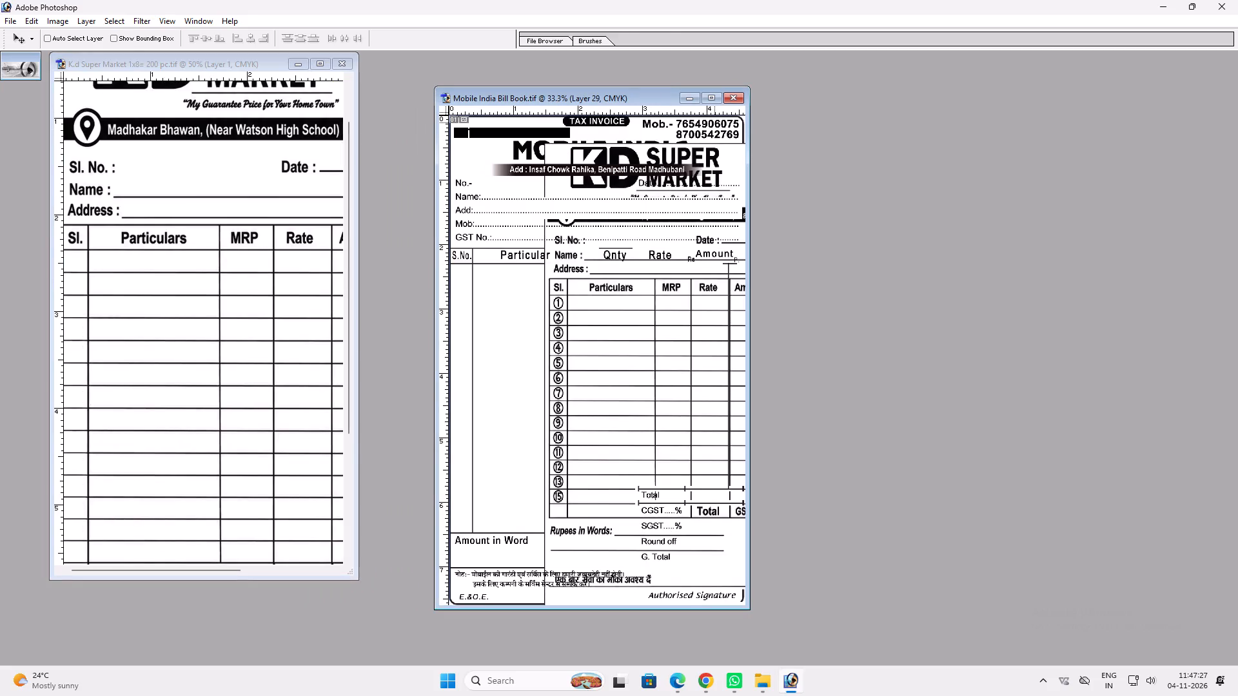
Bring the copied KD bill layer to the front and place it just below the Mobile India table heading row.
{"action": "left_click", "coordinate": [714, 95]}
{"action": "key", "text": "ctrl+0"}
{"action": "key", "text": "v"}
{"action": "left_click_drag", "start_coordinate": [693, 370], "coordinate": [663, 468]}
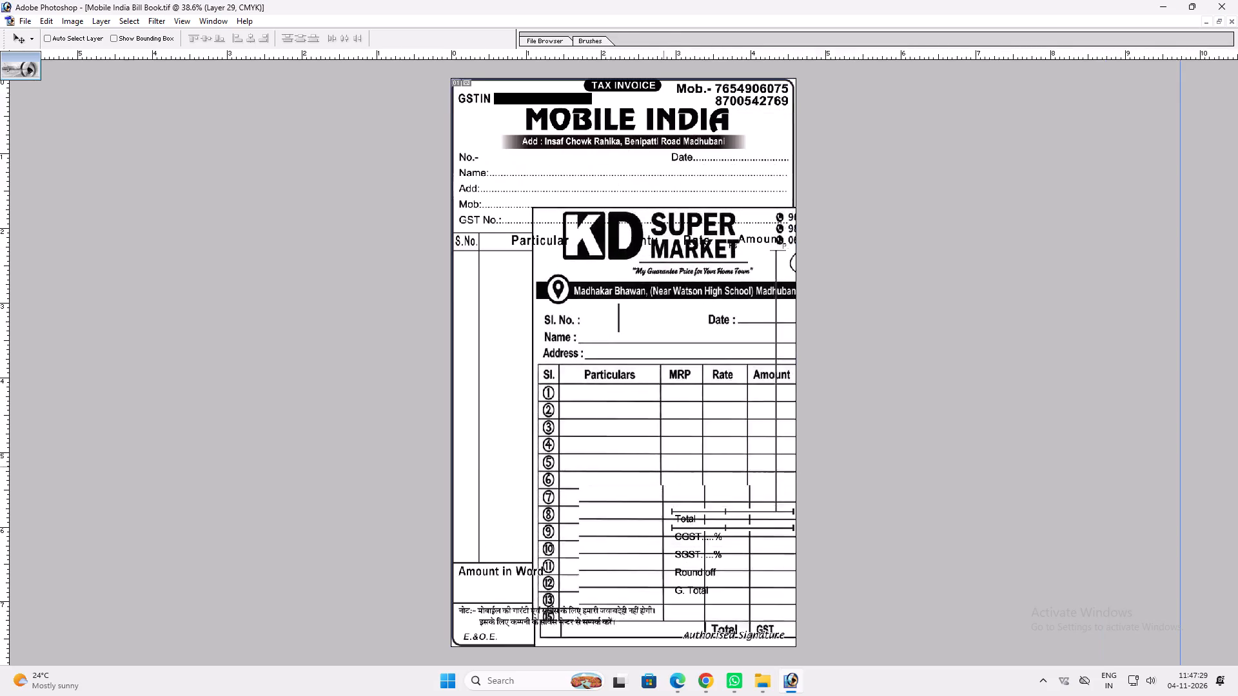
{"action": "left_click_drag", "start_coordinate": [663, 468], "coordinate": [594, 509]}
{"action": "key", "text": "ctrl+shift+bracketright"}
{"action": "key", "text": "v"}
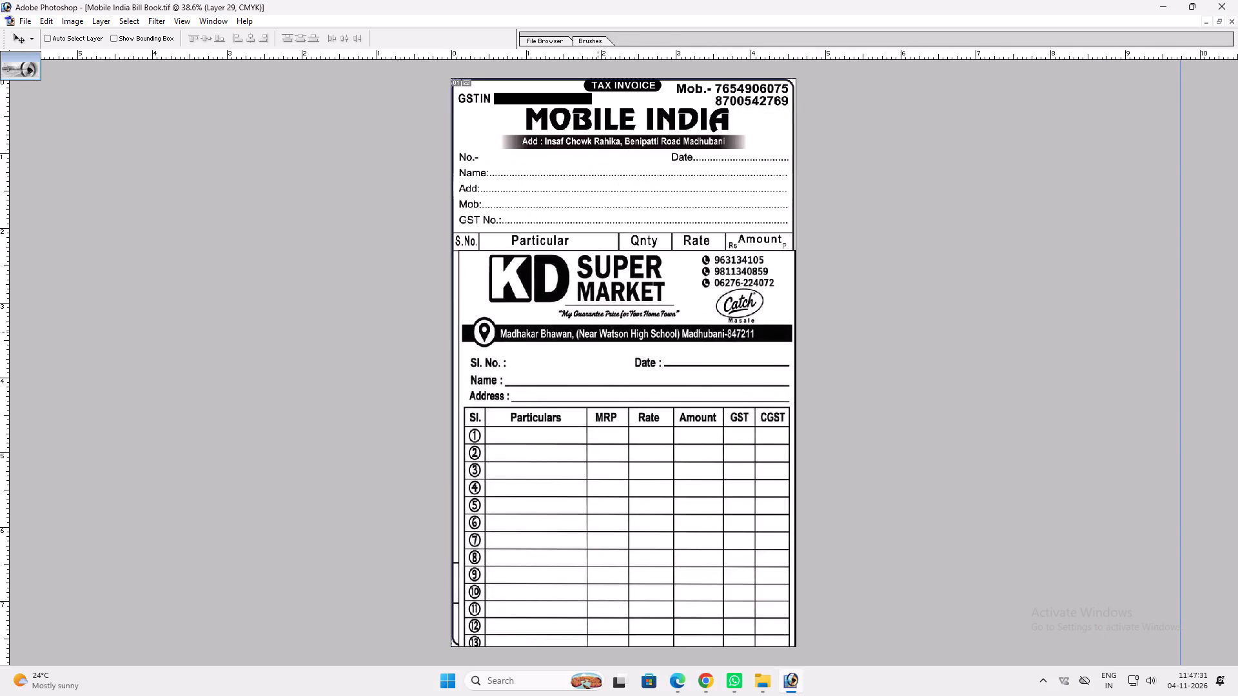
Delete the MOBILE INDIA title text from the bill header.
{"action": "left_click", "coordinate": [473, 113], "text": "ctrl"}
{"action": "key", "text": "t"}
{"action": "left_click", "coordinate": [560, 128]}
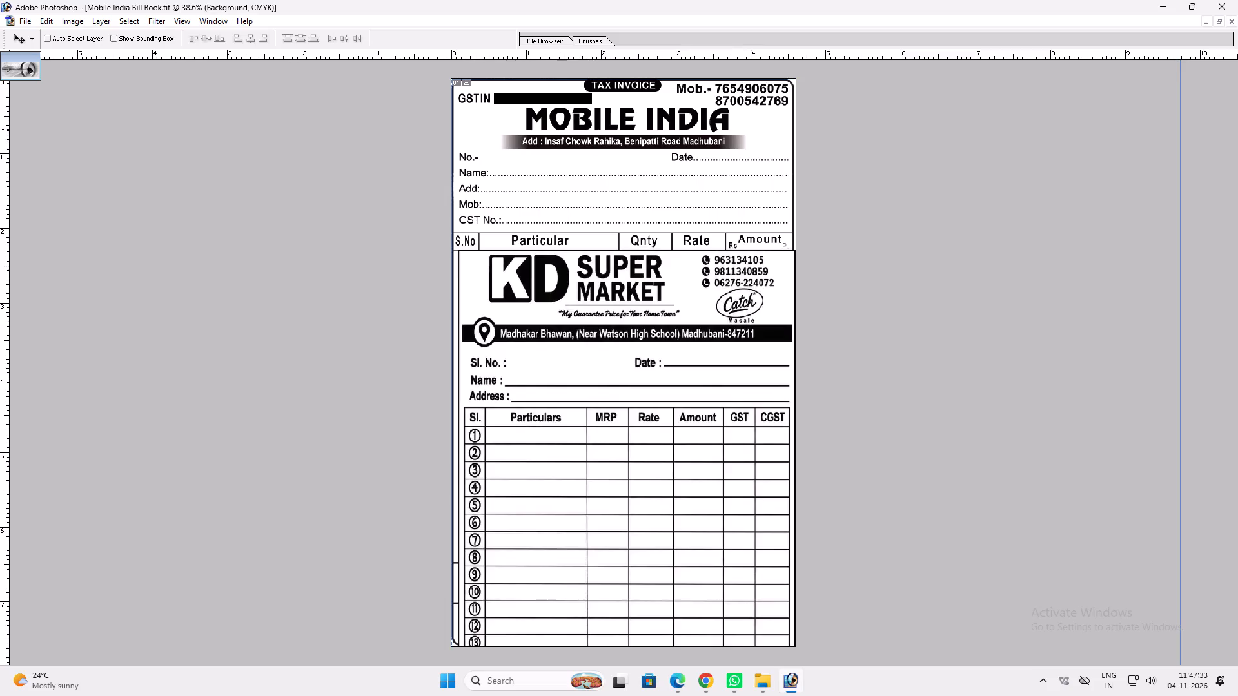
{"action": "key", "text": "t"}
{"action": "key", "text": "Return"}
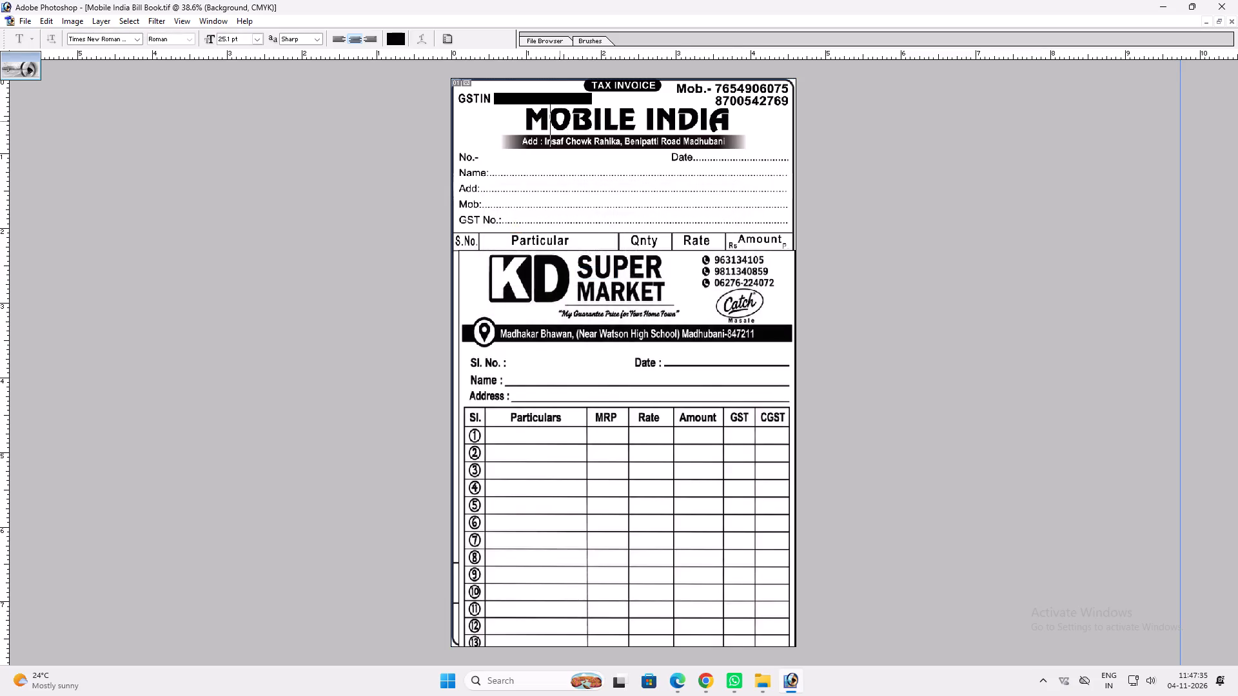
{"action": "key", "text": "ctrl+a"}
{"action": "key", "text": "BackSpace"}
{"action": "key", "text": "Return"}
Delete the GSTIN line from the old bill header.
{"action": "left_click", "coordinate": [512, 90]}
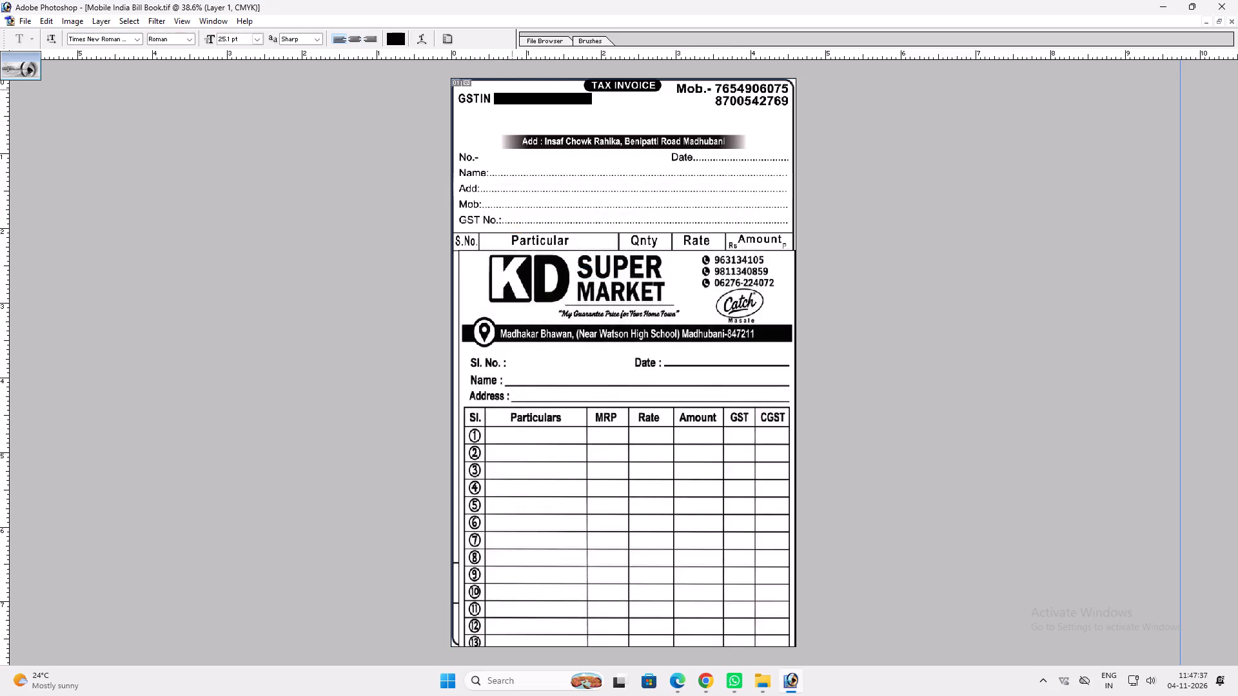
{"action": "key", "text": "Return"}
{"action": "left_click", "coordinate": [511, 94]}
{"action": "key", "text": "Return"}
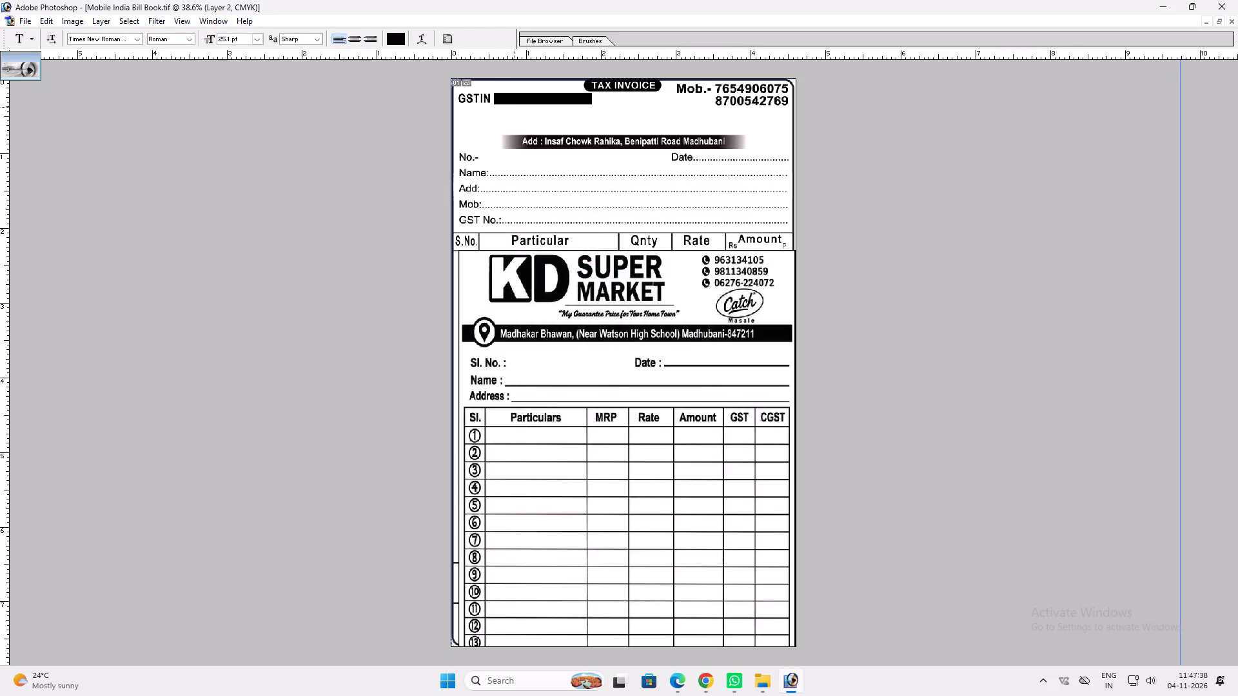
{"action": "left_click", "coordinate": [515, 107]}
{"action": "key", "text": "Return"}
{"action": "key", "text": "v"}
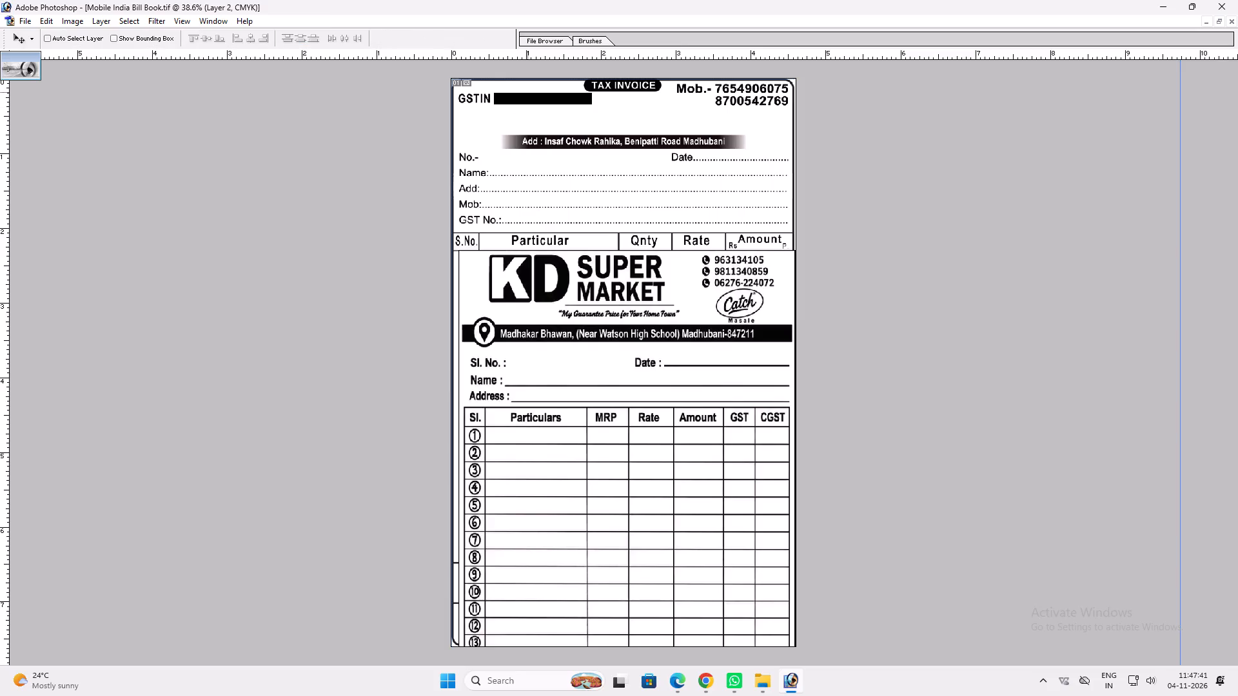
{"action": "left_click", "coordinate": [526, 96], "text": "ctrl"}
{"action": "key", "text": "alt+l"}
{"action": "key", "text": "alt+l"}
{"action": "key", "text": "alt+l"}
Delete the old mobile numbers text from the bill header.
{"action": "key", "text": "t"}
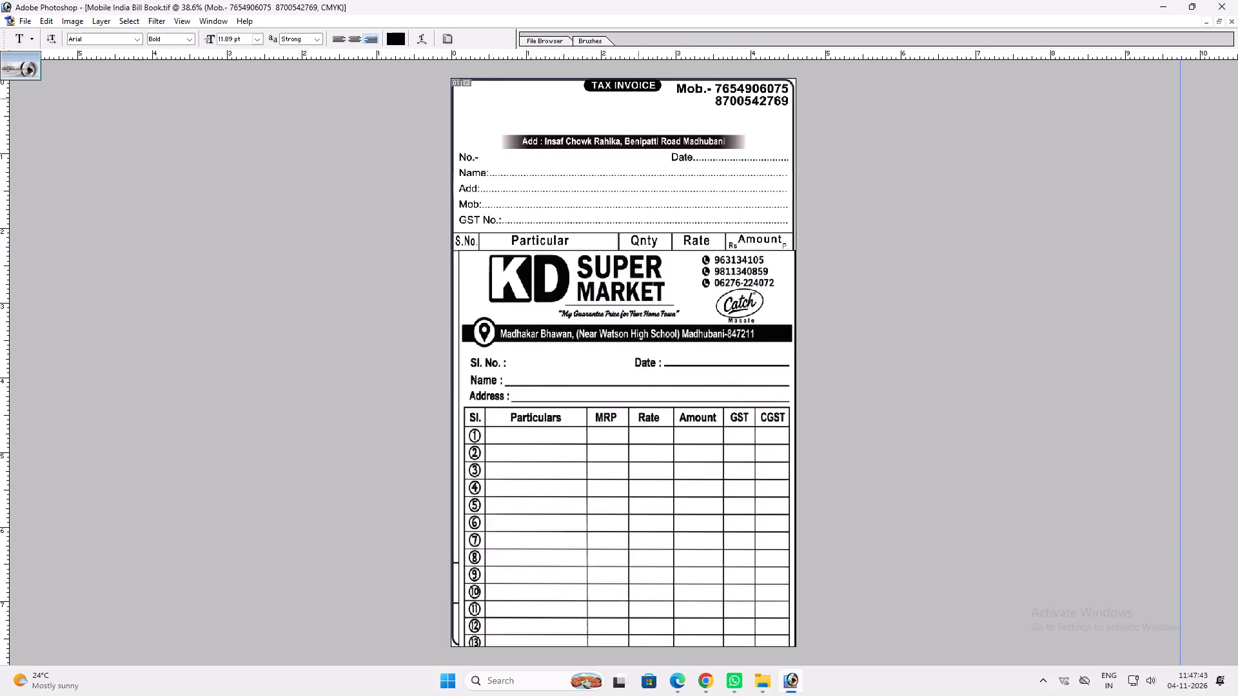
{"action": "left_click", "coordinate": [725, 97]}
{"action": "key", "text": "ctrl+a"}
{"action": "key", "text": "BackSpace"}
{"action": "key", "text": "Return"}
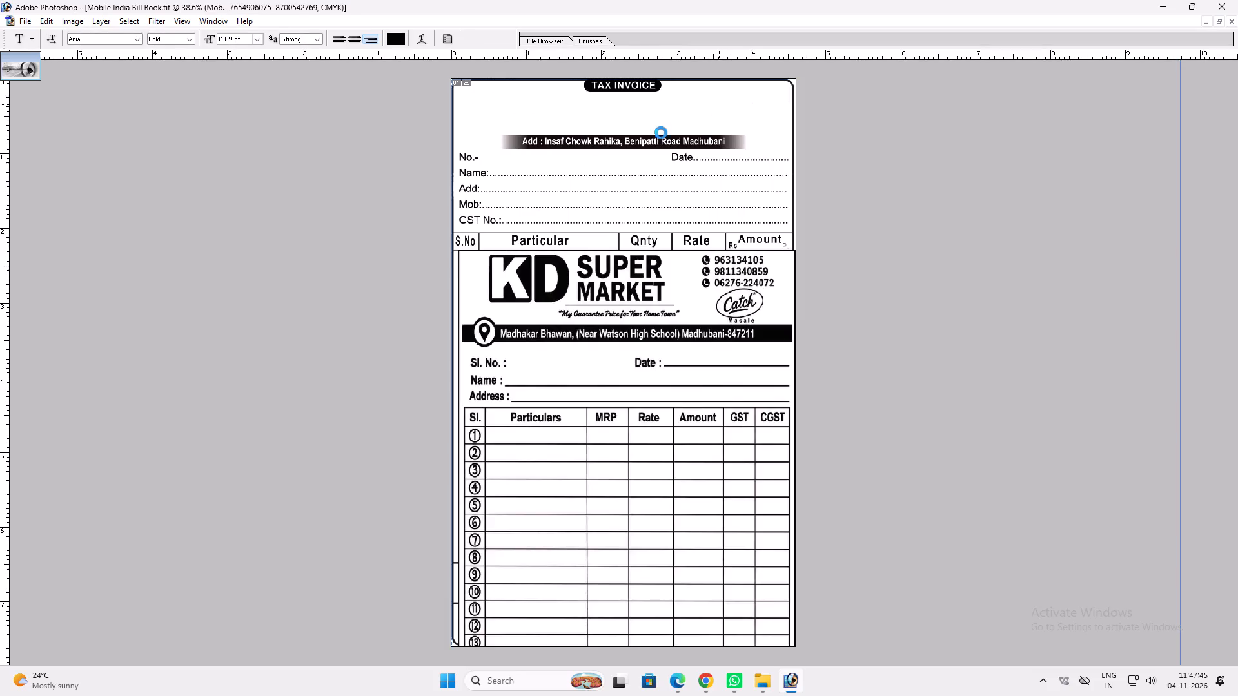
Delete the old shop's address text and the dark gradient bar behind it.
{"action": "left_click", "coordinate": [634, 146]}
{"action": "key", "text": "ctrl+a"}
{"action": "key", "text": "BackSpace"}
{"action": "key", "text": "Return"}
{"action": "type", "text": "vv"}
{"action": "left_click", "coordinate": [627, 142], "text": "ctrl"}
{"action": "key", "text": "alt+l"}
{"action": "key", "text": "alt+l"}
{"action": "key", "text": "alt+l"}
{"action": "key", "text": "v"}
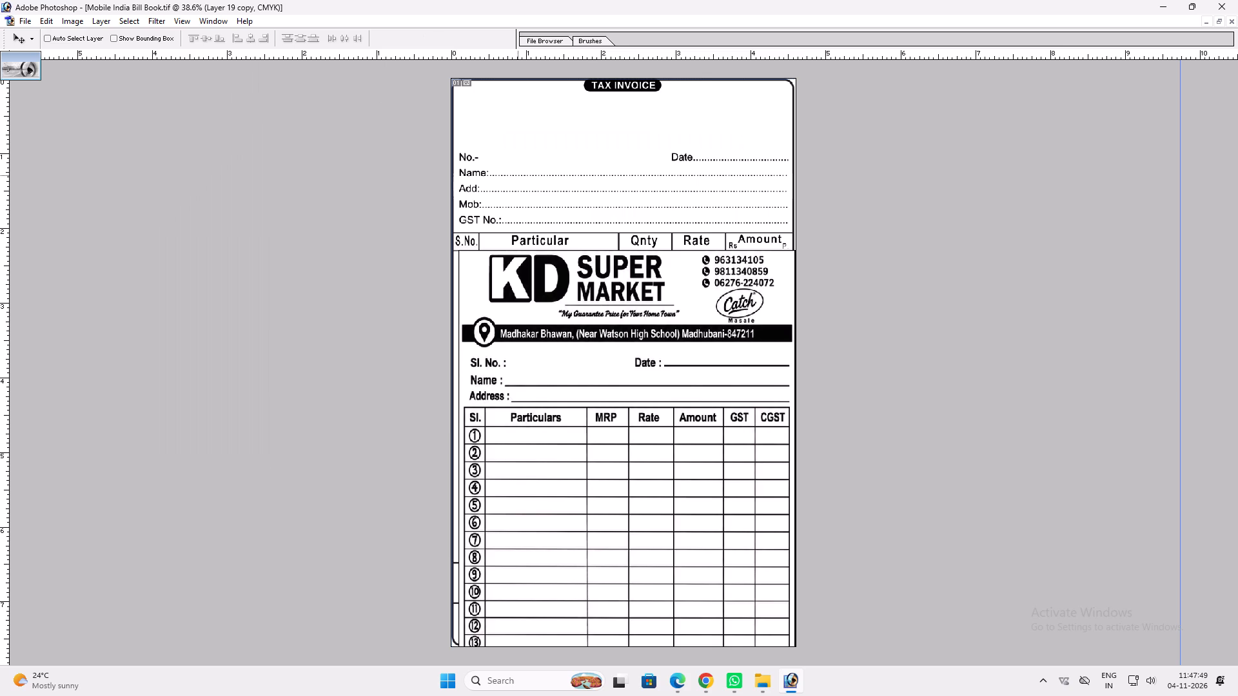
Cut the KD Super Market header out of the copied bill and paste it at the page top, below TAX INVOICE.
{"action": "left_click", "coordinate": [609, 305], "text": "ctrl"}
{"action": "left_click", "coordinate": [605, 302], "text": "ctrl"}
{"action": "left_click_drag", "start_coordinate": [605, 298], "coordinate": [604, 279]}
{"action": "key", "text": "m"}
{"action": "left_click_drag", "start_coordinate": [460, 235], "coordinate": [707, 310]}
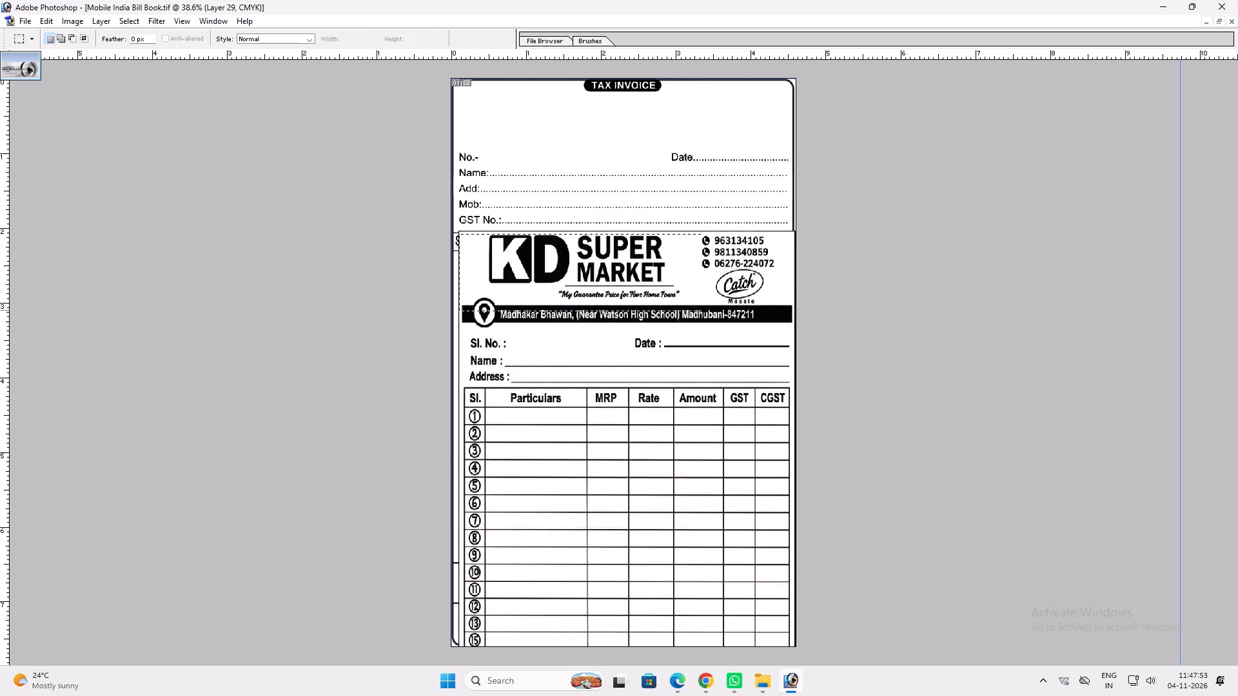
{"action": "left_click_drag", "start_coordinate": [707, 310], "coordinate": [791, 333]}
{"action": "key", "text": "ctrl+x"}
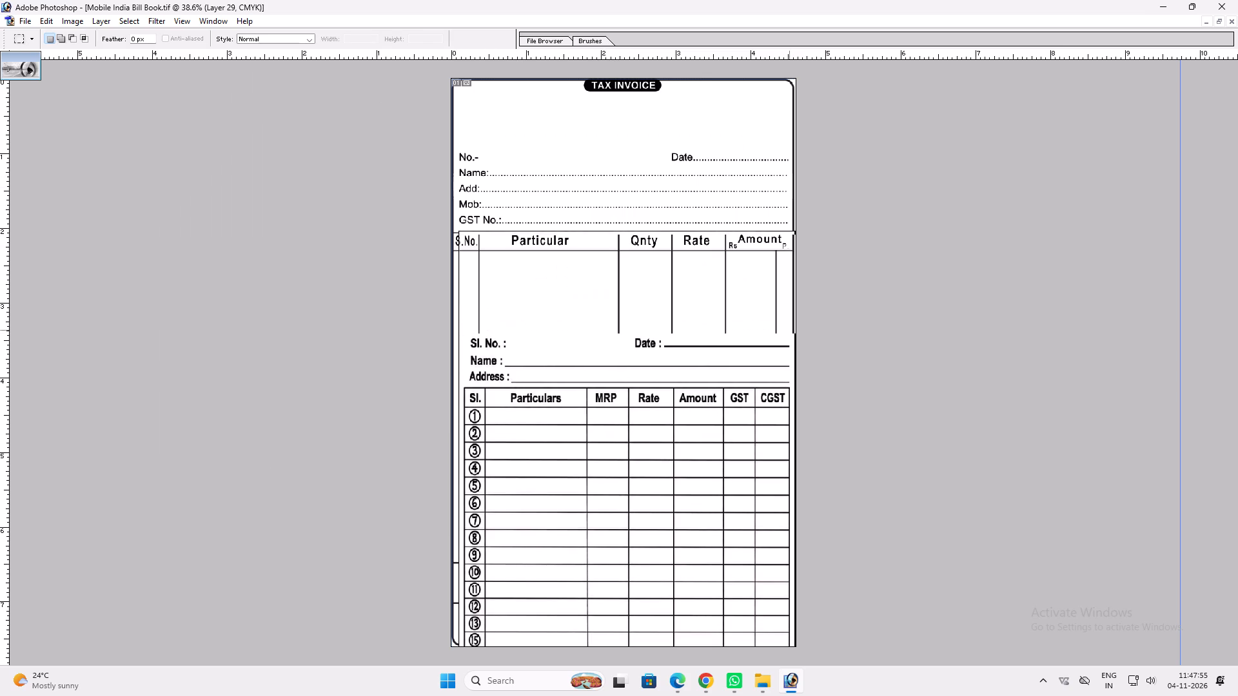
{"action": "key", "text": "ctrl+c"}
{"action": "key", "text": "ctrl+v"}
{"action": "key", "text": "v"}
{"action": "left_click_drag", "start_coordinate": [705, 344], "coordinate": [700, 142]}
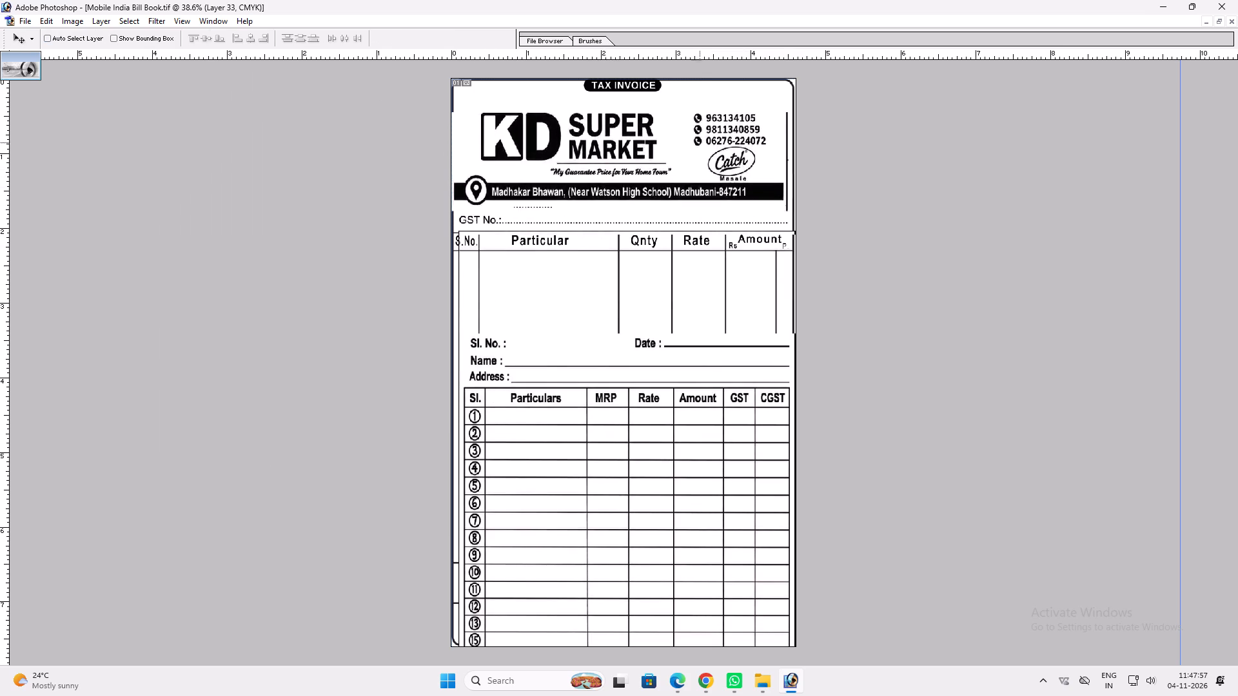
{"action": "left_click_drag", "start_coordinate": [700, 142], "coordinate": [705, 128]}
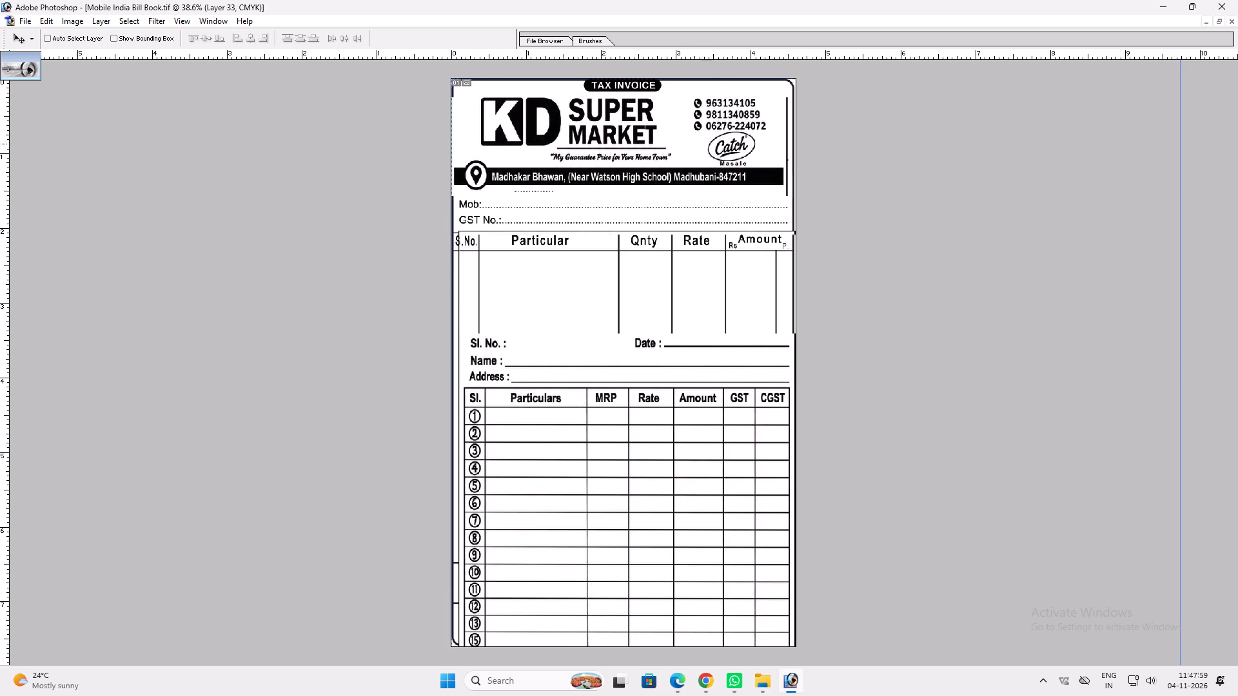
Scale the pasted KD Super Market header down slightly with Free Transform so it fits inside the page border.
{"action": "key", "text": "ctrl+t"}
{"action": "left_click_drag", "start_coordinate": [786, 145], "coordinate": [792, 143], "text": "shift"}
{"action": "left_click_drag", "start_coordinate": [796, 191], "coordinate": [789, 193], "text": "alt+shift"}
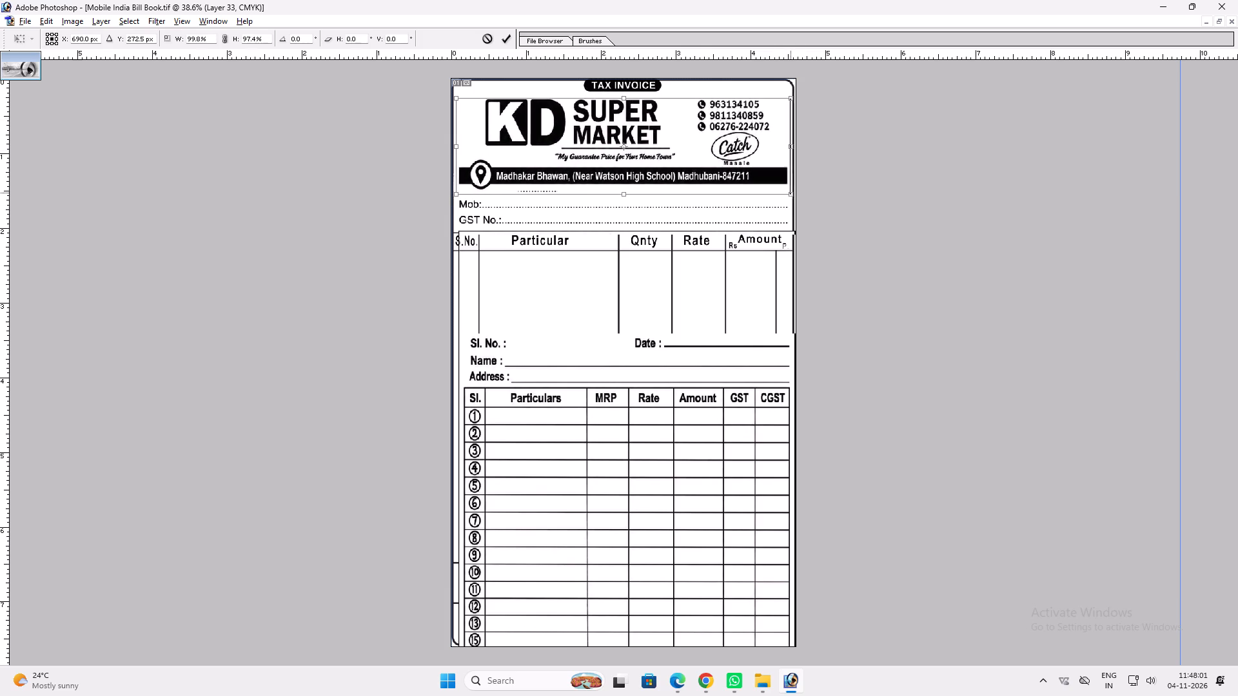
{"action": "left_click_drag", "start_coordinate": [789, 193], "coordinate": [789, 193], "text": "alt+shift"}
{"action": "key", "text": "Return"}
{"action": "key", "text": "v"}
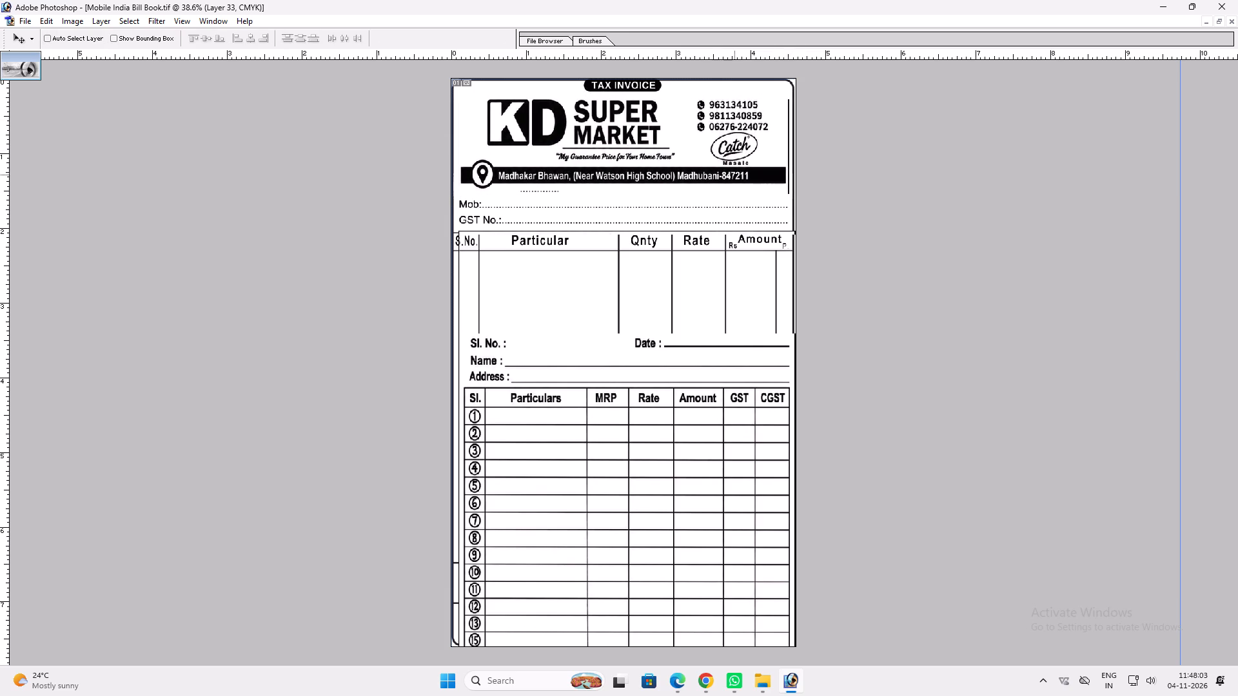
Delete the stray vertical border line beside the phone numbers in the pasted KD Super Market header.
{"action": "key", "text": "m"}
{"action": "left_click_drag", "start_coordinate": [785, 95], "coordinate": [810, 199]}
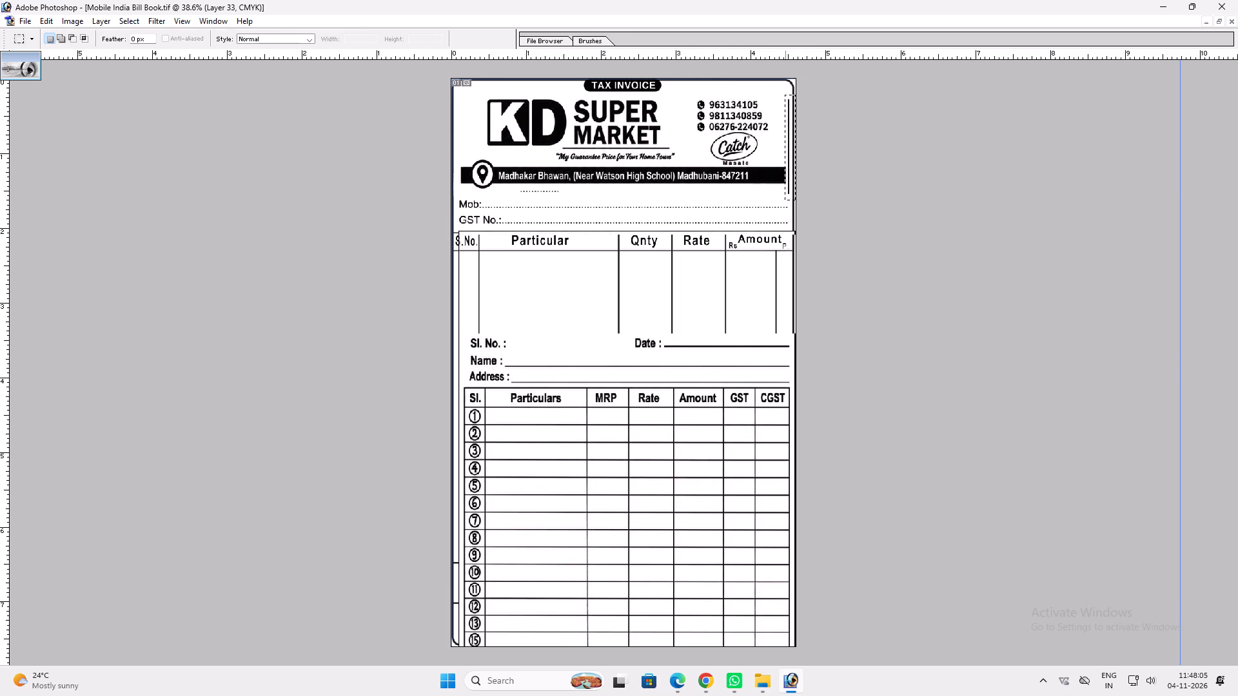
{"action": "key", "text": "ctrl+d"}
{"action": "left_click_drag", "start_coordinate": [787, 95], "coordinate": [812, 191]}
{"action": "left_click_drag", "start_coordinate": [812, 191], "coordinate": [812, 200]}
{"action": "key", "text": "Delete"}
{"action": "key", "text": "ctrl+d"}
{"action": "left_click", "coordinate": [741, 161], "text": "ctrl"}
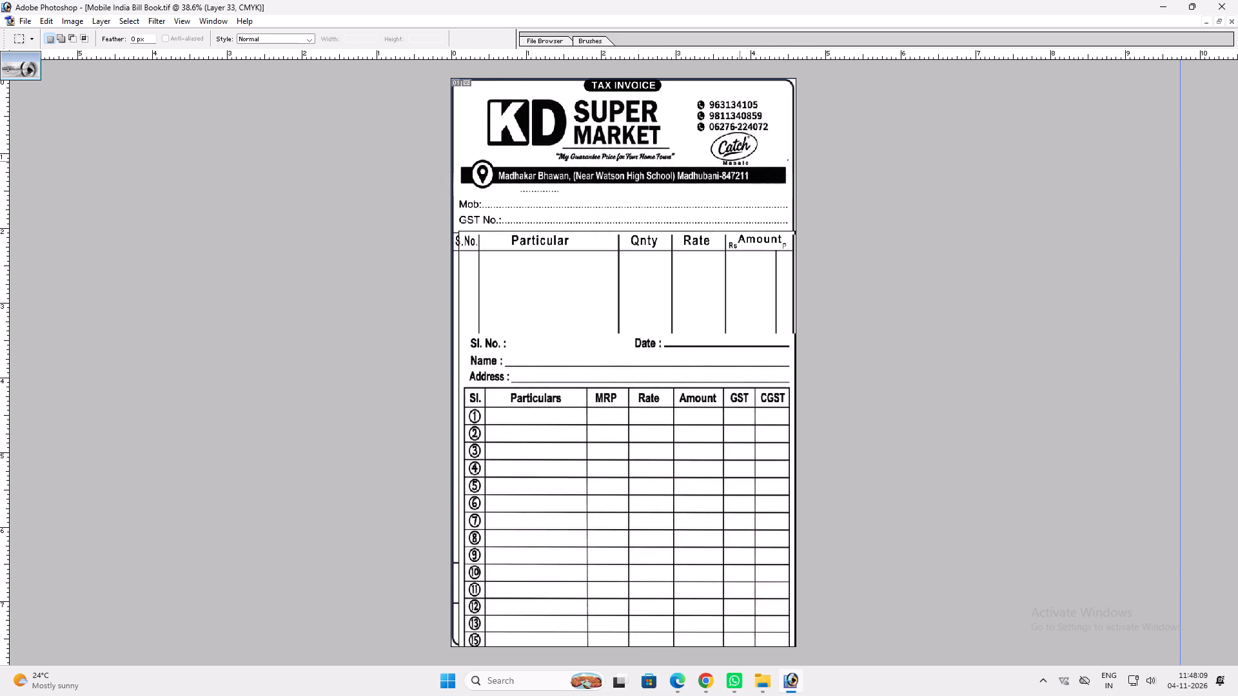
Widen the KD Super Market header to about 102.8% with Free Transform, keeping its height at 100%.
{"action": "left_click", "coordinate": [740, 166], "text": "ctrl"}
{"action": "key", "text": "ctrl+t"}
{"action": "left_click", "coordinate": [786, 144], "text": "shift"}
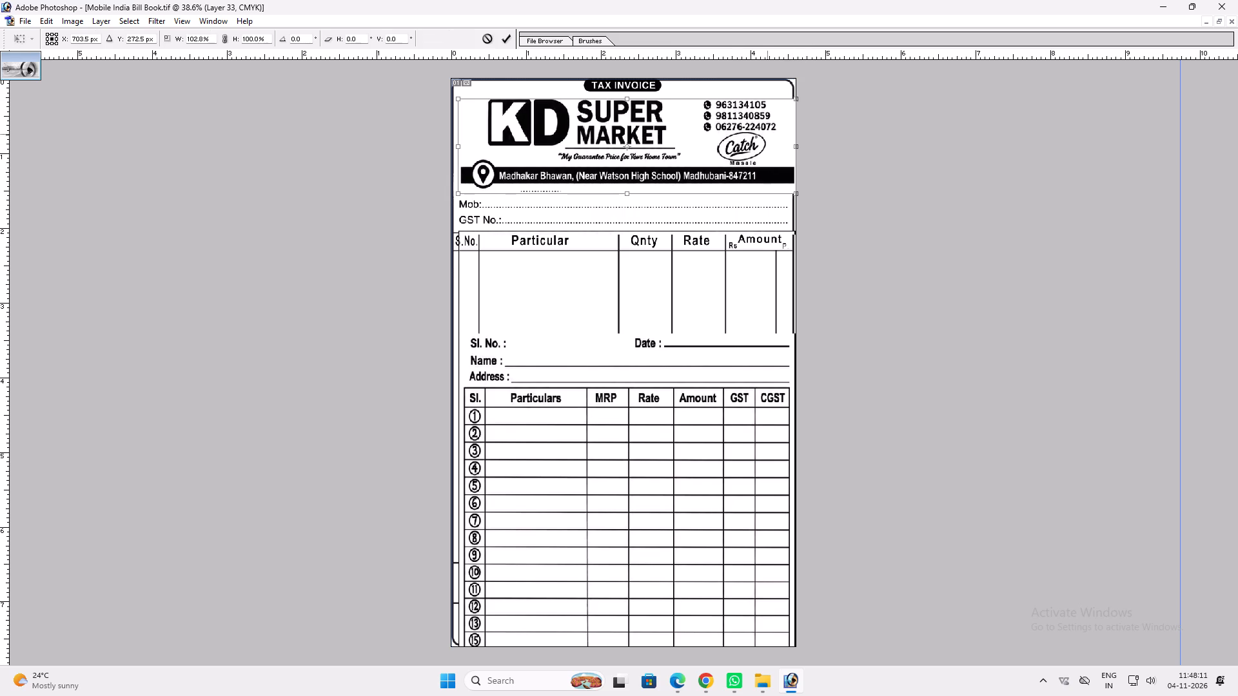
{"action": "key", "text": "Return"}
Centre the KD Super Market header horizontally on the page and nudge it up 20 px toward TAX INVOICE.
{"action": "type", "text": "vv"}
{"action": "key", "text": "ctrl+a"}
{"action": "key", "text": "alt+l"}
{"action": "key", "text": "alt+i"}
{"action": "key", "text": "alt+h"}
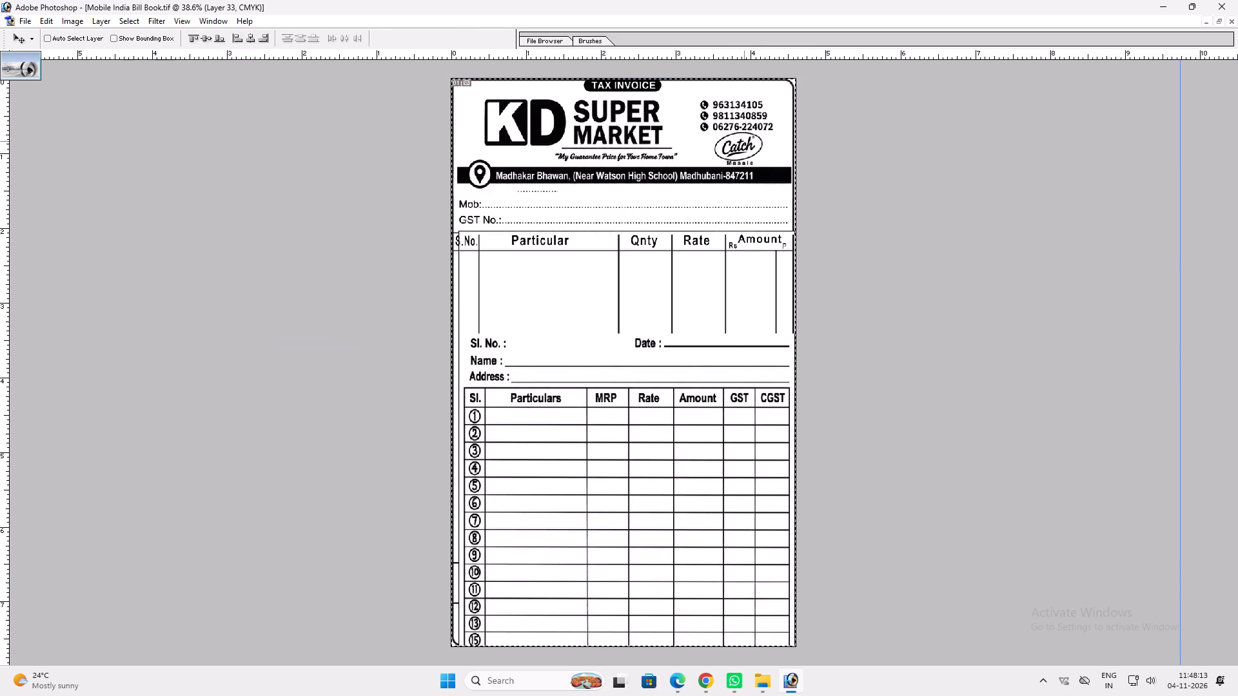
{"action": "key", "text": "ctrl+d"}
{"action": "key", "text": "v"}
{"action": "key", "text": "shift+Up"}
{"action": "key", "text": "shift+Up"}
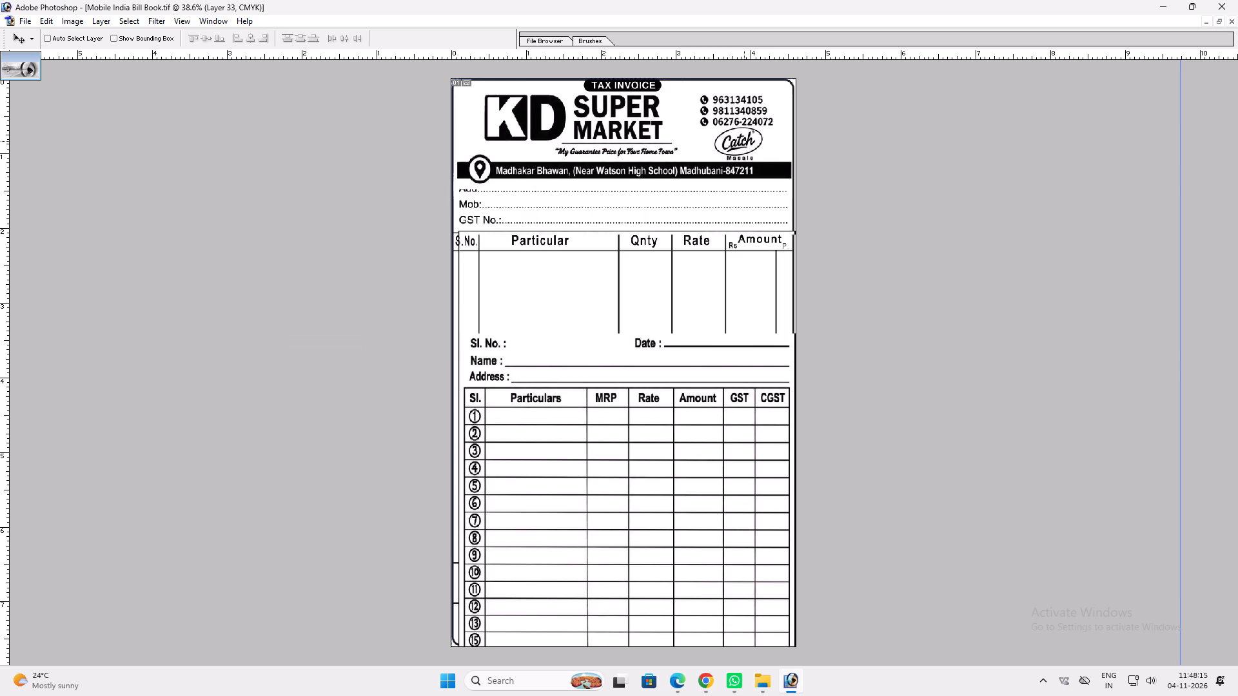
Clear the blank strip below the header's address bar that covers the Add line.
{"action": "key", "text": "ctrl+plus"}
{"action": "key", "text": "space"}
{"action": "key", "text": "space"}
{"action": "key", "text": "space"}
{"action": "key", "text": "space"}
{"action": "key", "text": "space"}
{"action": "left_click_drag", "start_coordinate": [733, 170], "coordinate": [729, 206]}
{"action": "key", "text": "ctrl+t"}
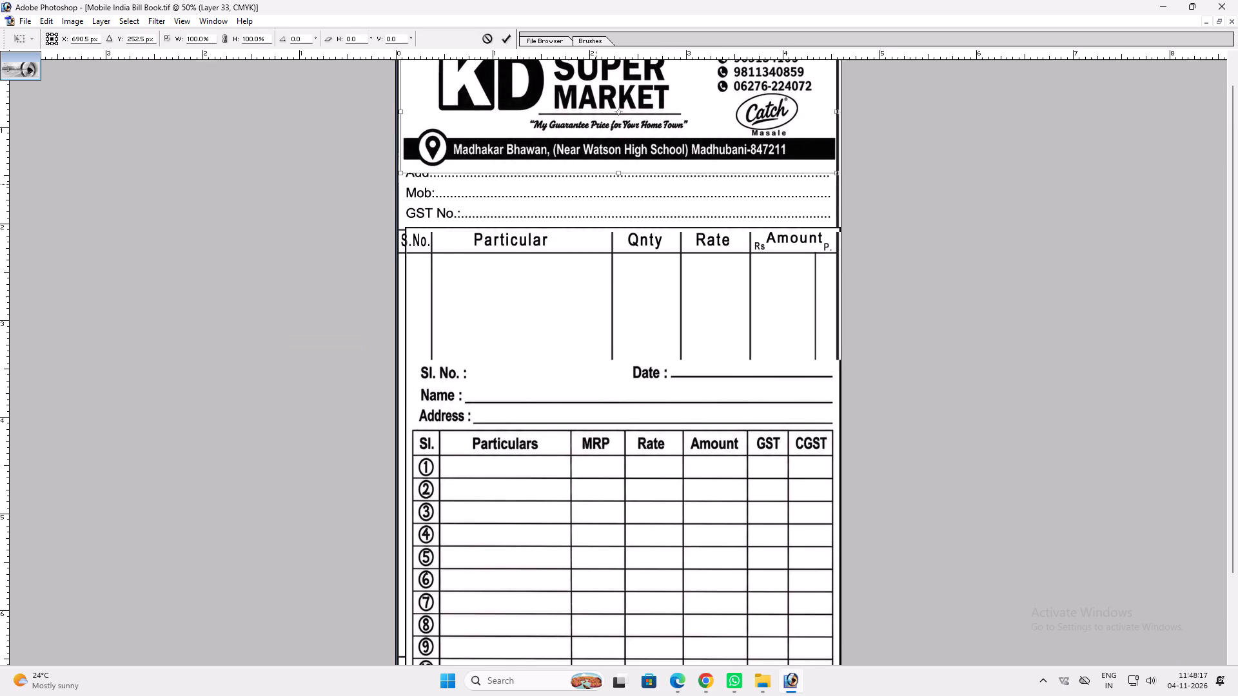
{"action": "key", "text": "Return"}
{"action": "key", "text": "m"}
{"action": "left_click_drag", "start_coordinate": [981, 213], "coordinate": [284, 165]}
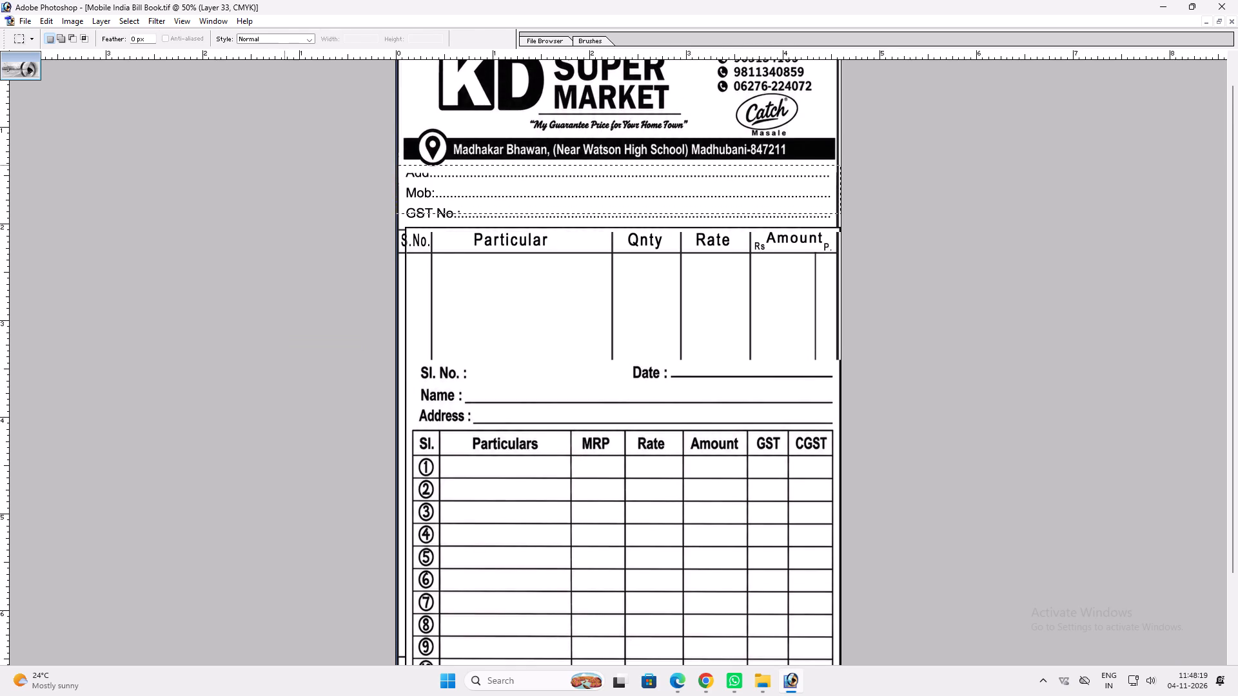
{"action": "left_click_drag", "start_coordinate": [284, 165], "coordinate": [280, 168]}
{"action": "key", "text": "Delete"}
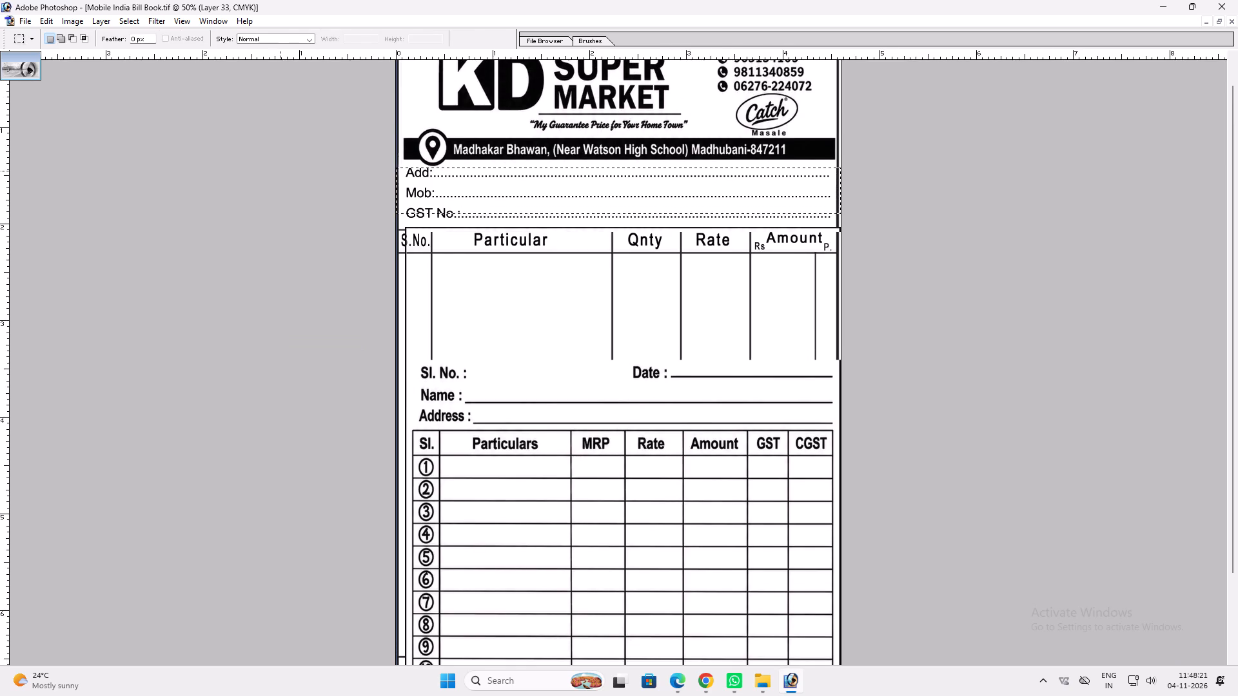
{"action": "key", "text": "ctrl+d"}
Reduce the KD Super Market header's height slightly with Free Transform by raising its lower edge above the Add line.
{"action": "key", "text": "ctrl+t"}
{"action": "left_click_drag", "start_coordinate": [534, 169], "coordinate": [551, 164], "text": "shift"}
{"action": "key", "text": "shift+Return"}
Bring the copied KD bill's remaining layer to the front and move it down, below the old table's column headings.
{"action": "key", "text": "v"}
{"action": "key", "text": "space"}
{"action": "key", "text": "space"}
{"action": "key", "text": "space"}
{"action": "key", "text": "space"}
{"action": "key", "text": "space"}
{"action": "key", "text": "space"}
{"action": "key", "text": "space"}
{"action": "key", "text": "space"}
{"action": "key", "text": "space"}
{"action": "key", "text": "space"}
{"action": "key", "text": "space"}
{"action": "key", "text": "space"}
{"action": "key", "text": "space"}
{"action": "key", "text": "space"}
{"action": "key", "text": "space"}
{"action": "key", "text": "space"}
{"action": "key", "text": "space"}
{"action": "key", "text": "space"}
{"action": "left_click_drag", "start_coordinate": [522, 162], "coordinate": [522, 243]}
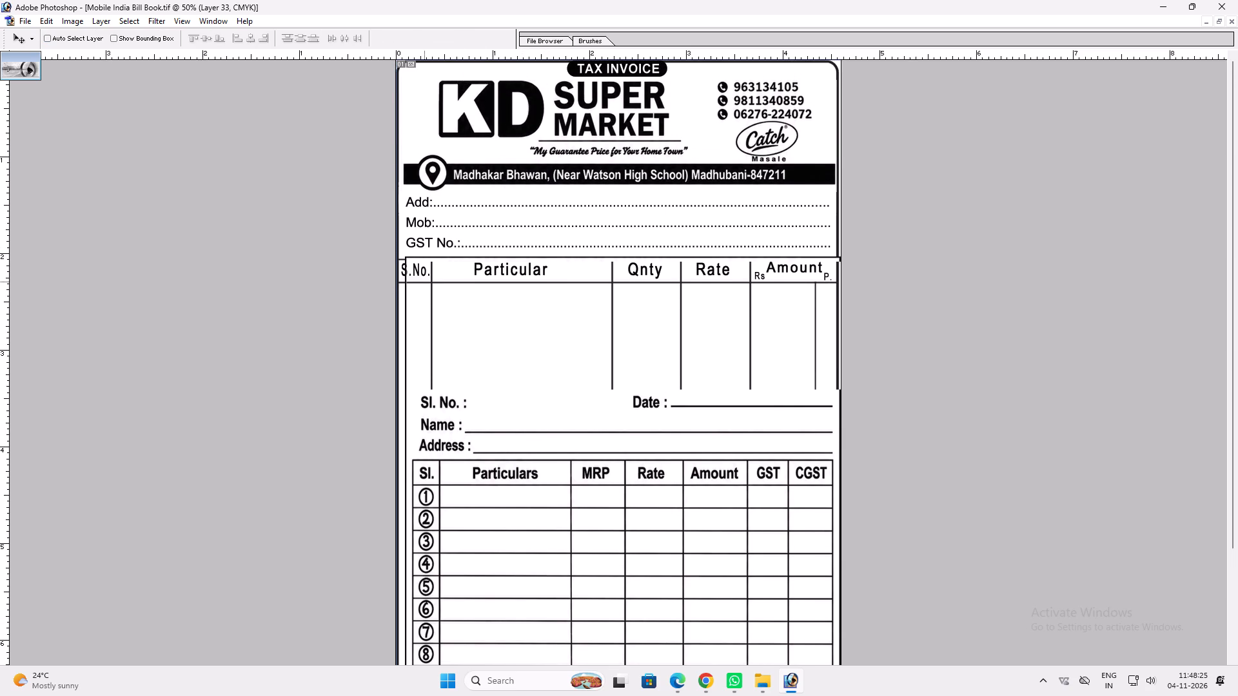
{"action": "left_click", "coordinate": [565, 472], "text": "ctrl"}
{"action": "left_click_drag", "start_coordinate": [565, 472], "coordinate": [560, 513]}
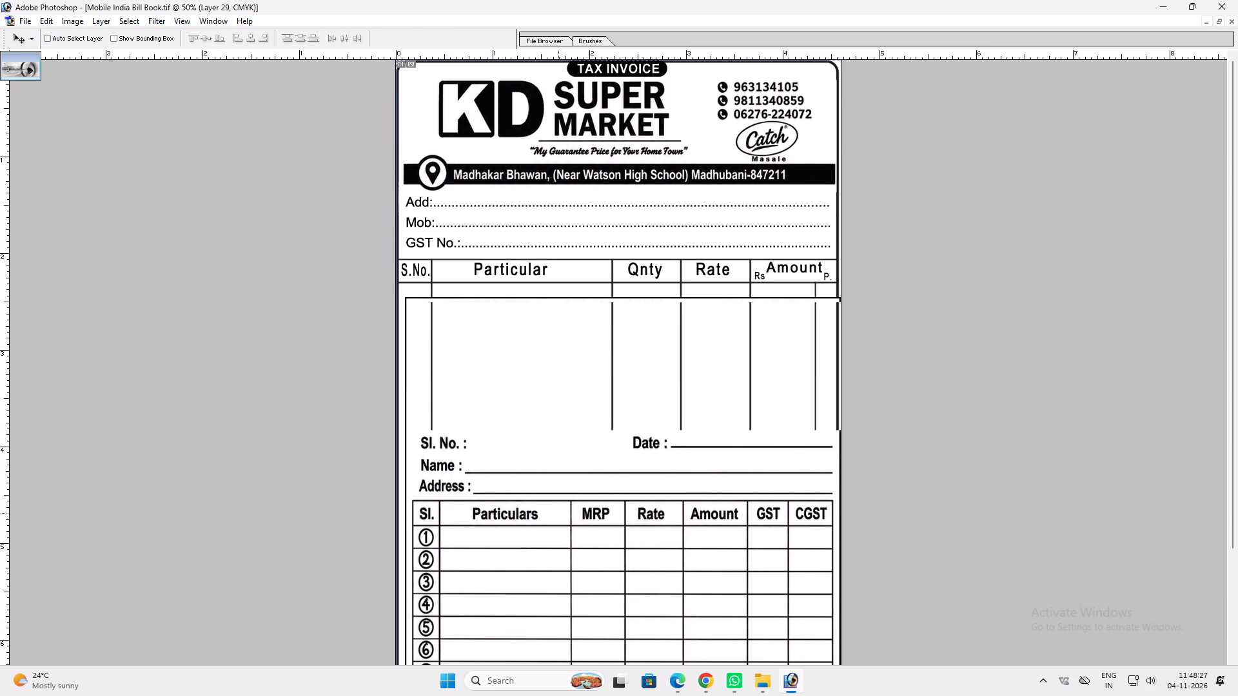
{"action": "key", "text": "ctrl+shift+bracketright"}
{"action": "key", "text": "v"}
{"action": "key", "text": "space"}
{"action": "key", "text": "space"}
{"action": "key", "text": "space"}
{"action": "left_click_drag", "start_coordinate": [553, 510], "coordinate": [527, 328]}
{"action": "key", "text": "v"}
{"action": "left_click_drag", "start_coordinate": [502, 374], "coordinate": [499, 330]}
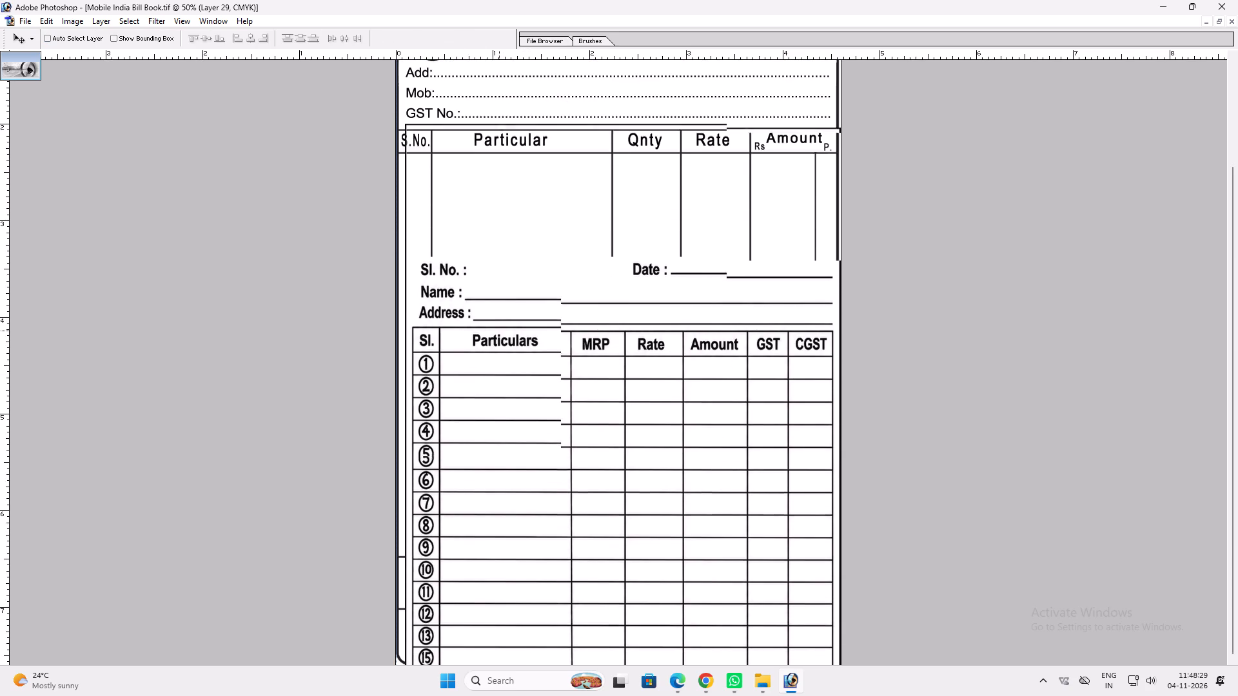
{"action": "left_click_drag", "start_coordinate": [499, 330], "coordinate": [499, 329]}
{"action": "left_click_drag", "start_coordinate": [499, 327], "coordinate": [502, 499]}
Move the copied KD bill up until its Rupees in Words and signature footer lies over the old item table.
{"action": "key", "text": "space"}
{"action": "key", "text": "space"}
{"action": "key", "text": "space"}
{"action": "key", "text": "space"}
{"action": "key", "text": "space"}
{"action": "key", "text": "space"}
{"action": "key", "text": "space"}
{"action": "key", "text": "space"}
{"action": "key", "text": "space"}
{"action": "key", "text": "space"}
{"action": "key", "text": "space"}
{"action": "key", "text": "space"}
{"action": "key", "text": "space"}
{"action": "key", "text": "space"}
{"action": "key", "text": "space"}
{"action": "key", "text": "space"}
{"action": "key", "text": "space"}
{"action": "key", "text": "space"}
{"action": "key", "text": "space"}
{"action": "key", "text": "space"}
{"action": "left_click_drag", "start_coordinate": [491, 450], "coordinate": [489, 320]}
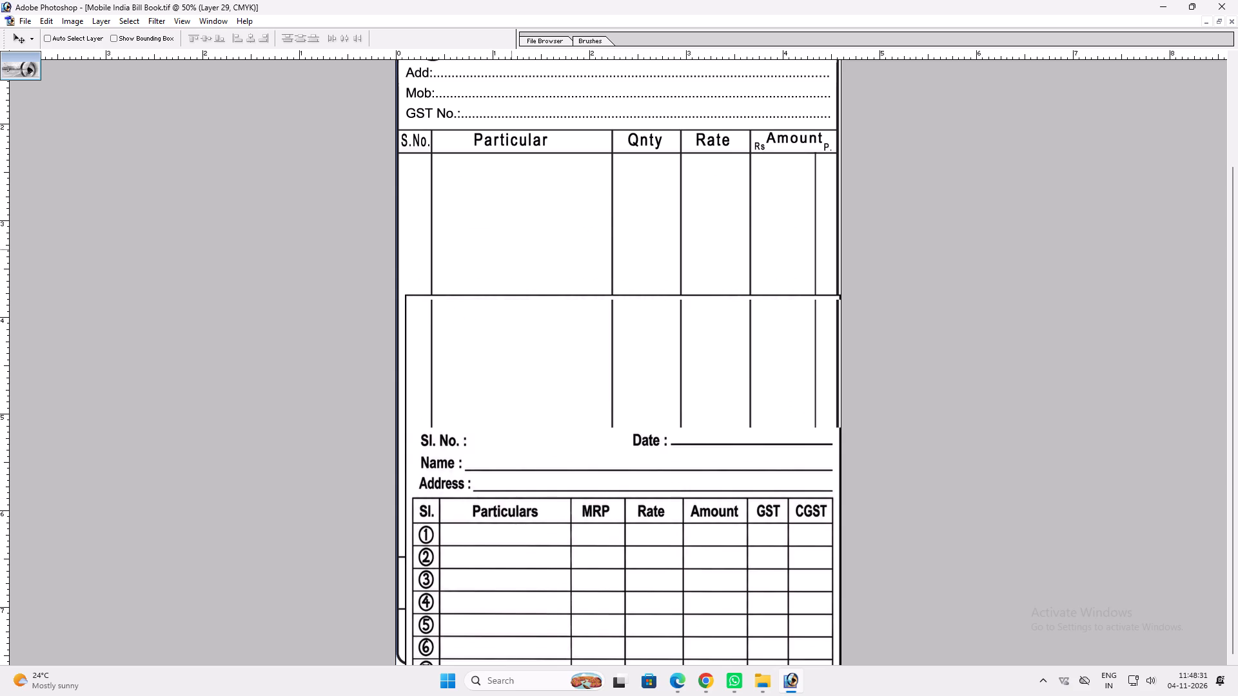
{"action": "left_click_drag", "start_coordinate": [511, 249], "coordinate": [515, 338]}
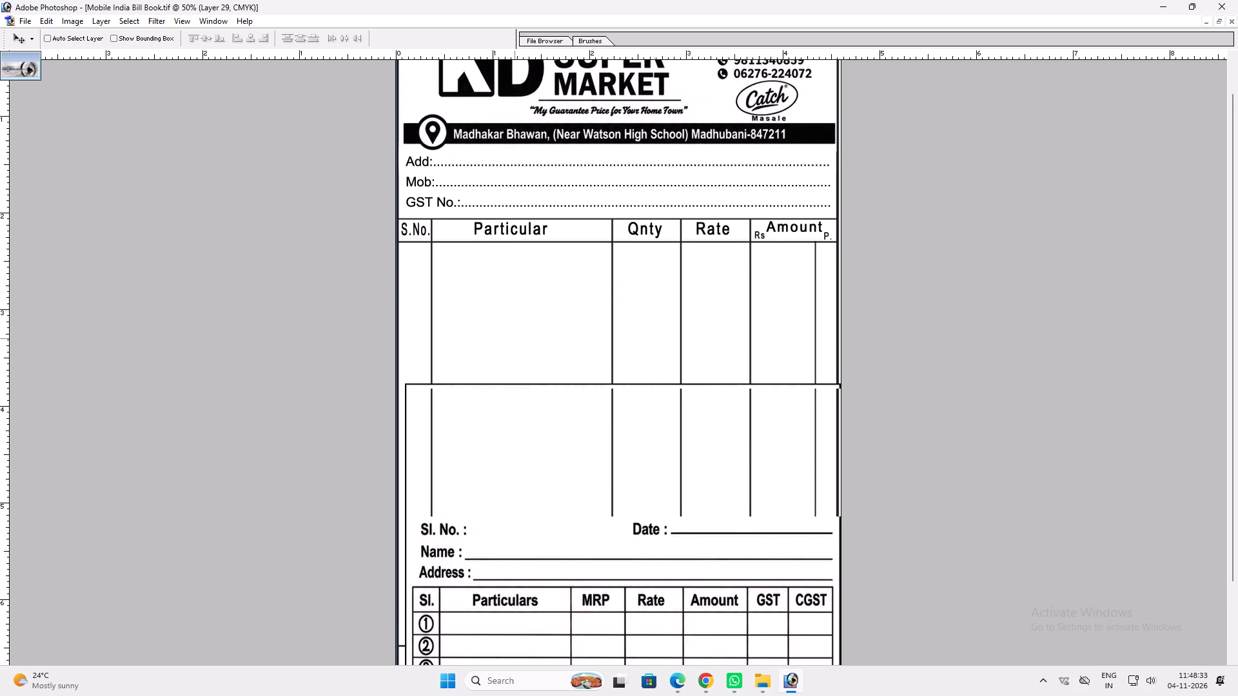
{"action": "left_click", "coordinate": [549, 601], "text": "ctrl"}
{"action": "left_click_drag", "start_coordinate": [545, 600], "coordinate": [611, 191], "text": "ctrl"}
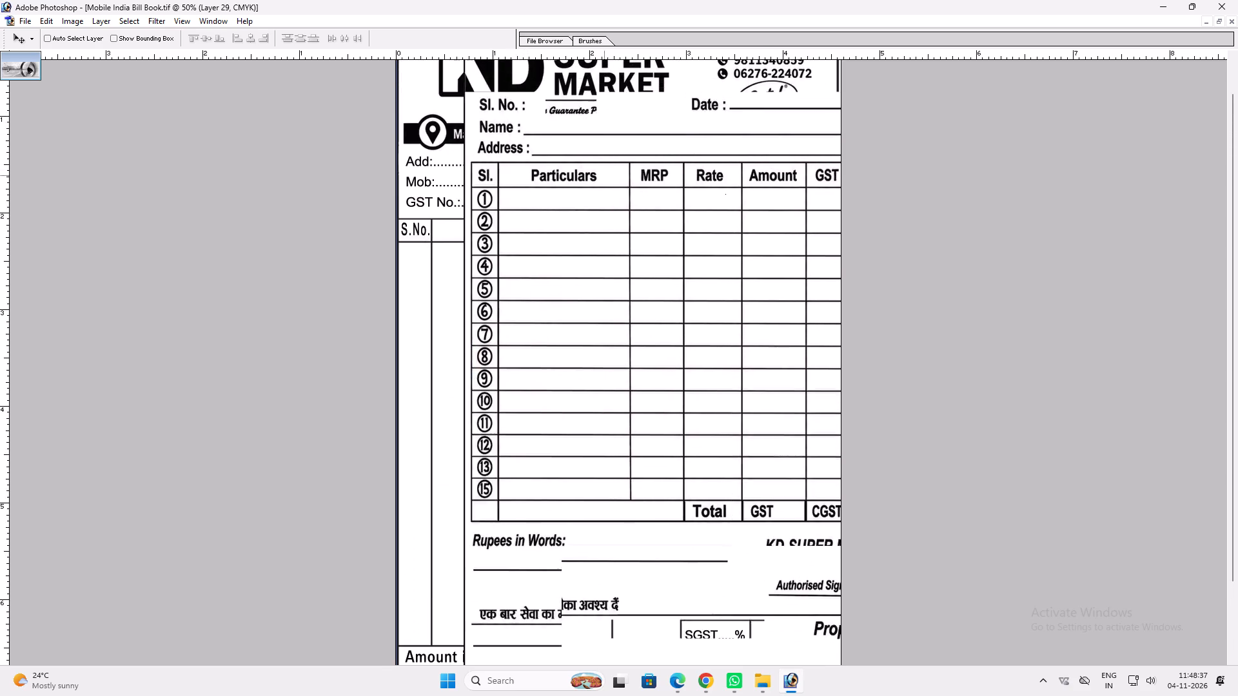
{"action": "left_click_drag", "start_coordinate": [611, 191], "coordinate": [613, 82], "text": "ctrl"}
{"action": "left_click_drag", "start_coordinate": [631, 476], "coordinate": [569, 432]}
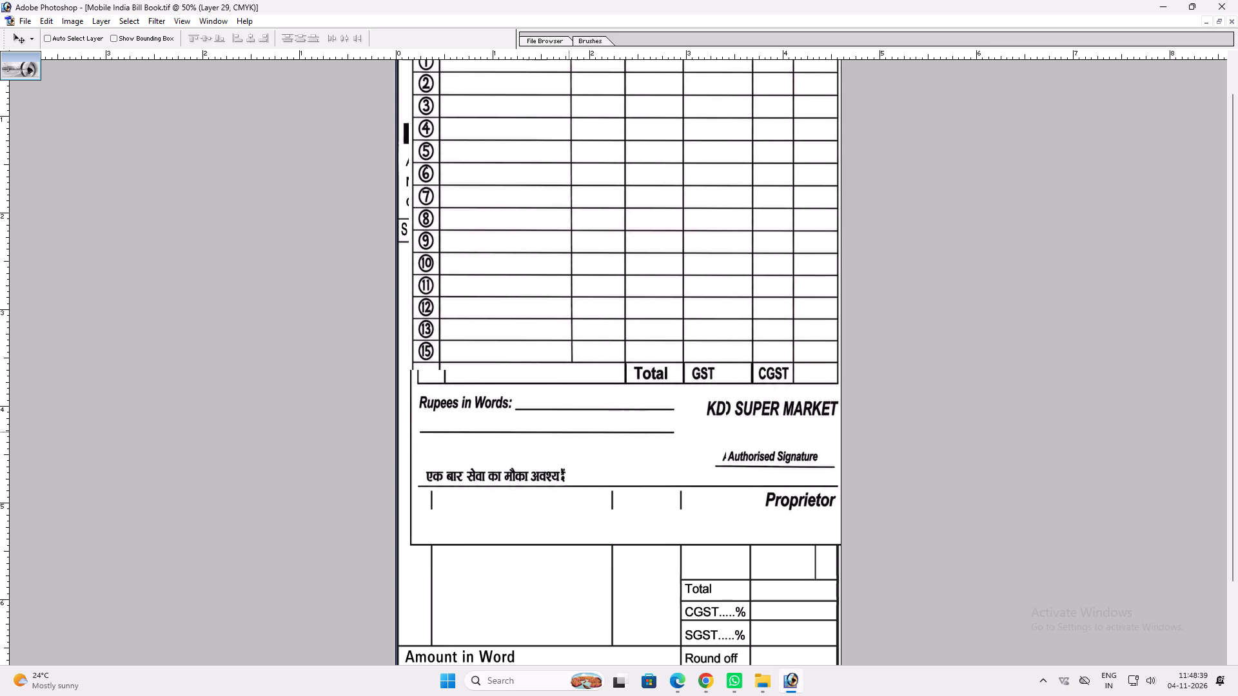
{"action": "left_click_drag", "start_coordinate": [569, 432], "coordinate": [567, 427]}
{"action": "left_click", "coordinate": [578, 429]}
{"action": "key", "text": "space"}
{"action": "key", "text": "space"}
{"action": "key", "text": "space"}
{"action": "key", "text": "space"}
{"action": "key", "text": "space"}
{"action": "key", "text": "space"}
{"action": "key", "text": "space"}
{"action": "key", "text": "space"}
{"action": "key", "text": "space"}
{"action": "key", "text": "space"}
{"action": "key", "text": "space"}
{"action": "key", "text": "space"}
{"action": "key", "text": "space"}
{"action": "key", "text": "space"}
{"action": "left_click_drag", "start_coordinate": [595, 510], "coordinate": [611, 306]}
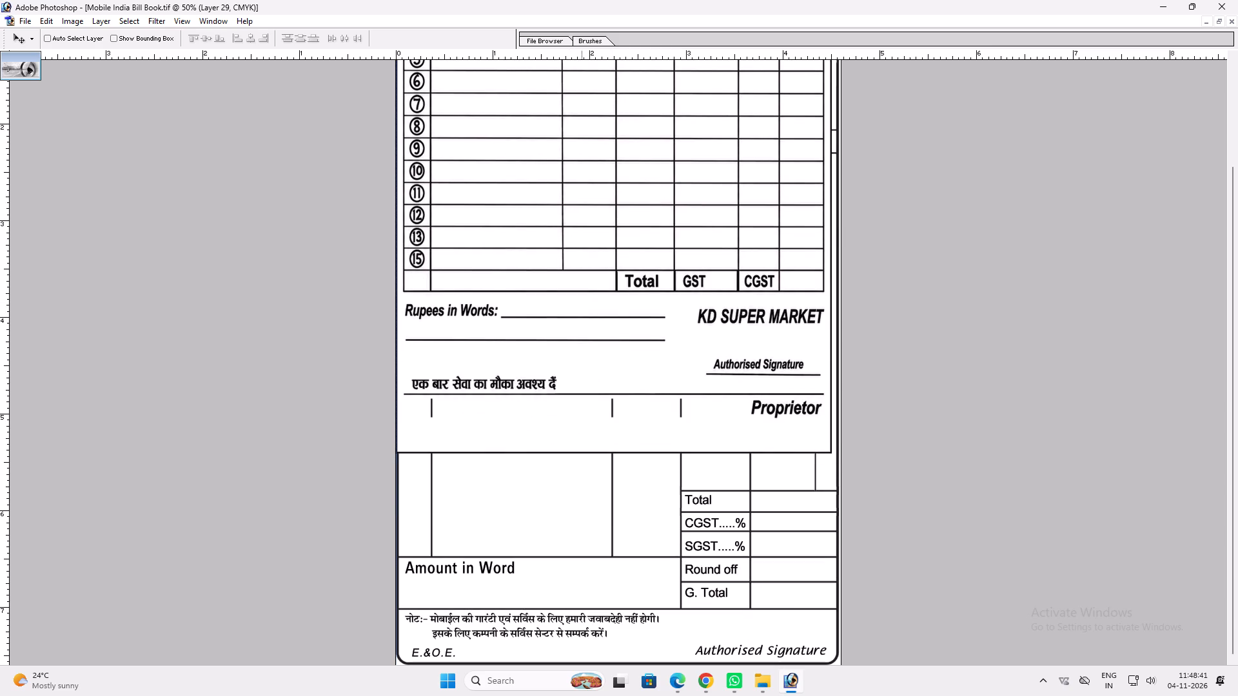
{"action": "left_click_drag", "start_coordinate": [542, 338], "coordinate": [547, 217]}
Delete the Hindi mobile warranty note at the foot of the old bill.
{"action": "key", "text": "space"}
{"action": "key", "text": "space"}
{"action": "key", "text": "space"}
{"action": "key", "text": "space"}
{"action": "key", "text": "space"}
{"action": "key", "text": "space"}
{"action": "key", "text": "space"}
{"action": "key", "text": "space"}
{"action": "key", "text": "space"}
{"action": "key", "text": "space"}
{"action": "key", "text": "space"}
{"action": "left_click_drag", "start_coordinate": [479, 524], "coordinate": [469, 464]}
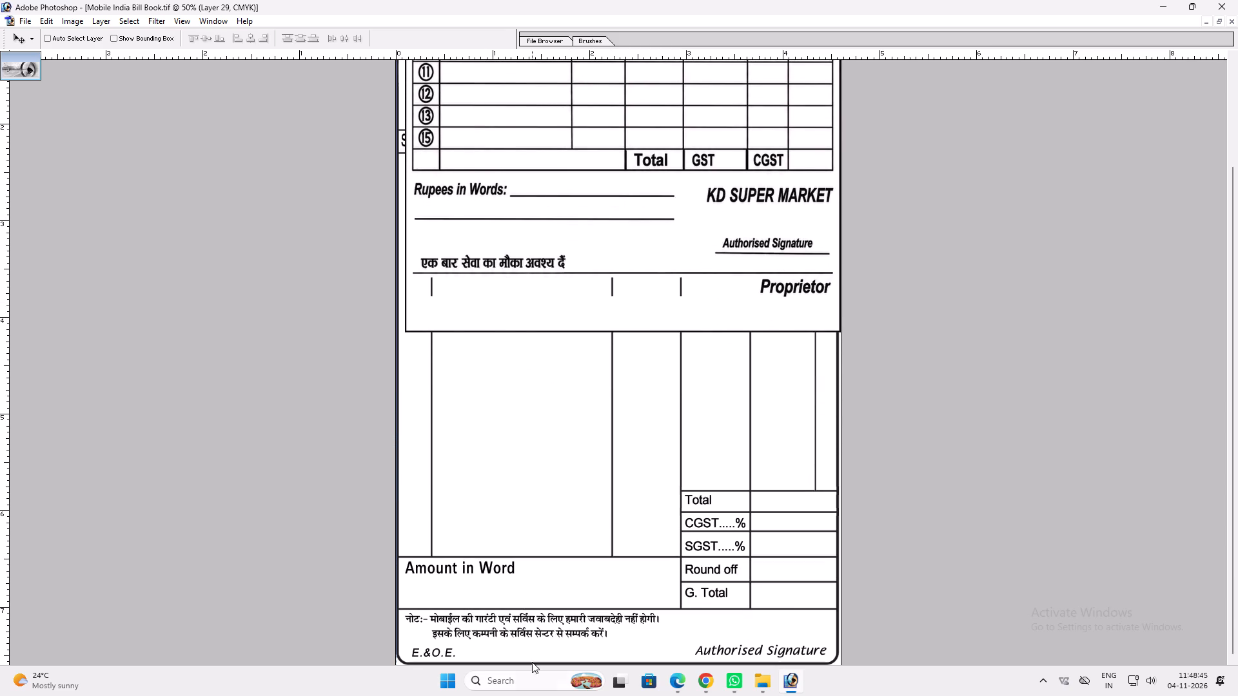
{"action": "key", "text": "t"}
{"action": "left_click", "coordinate": [504, 639]}
{"action": "key", "text": "ctrl+a"}
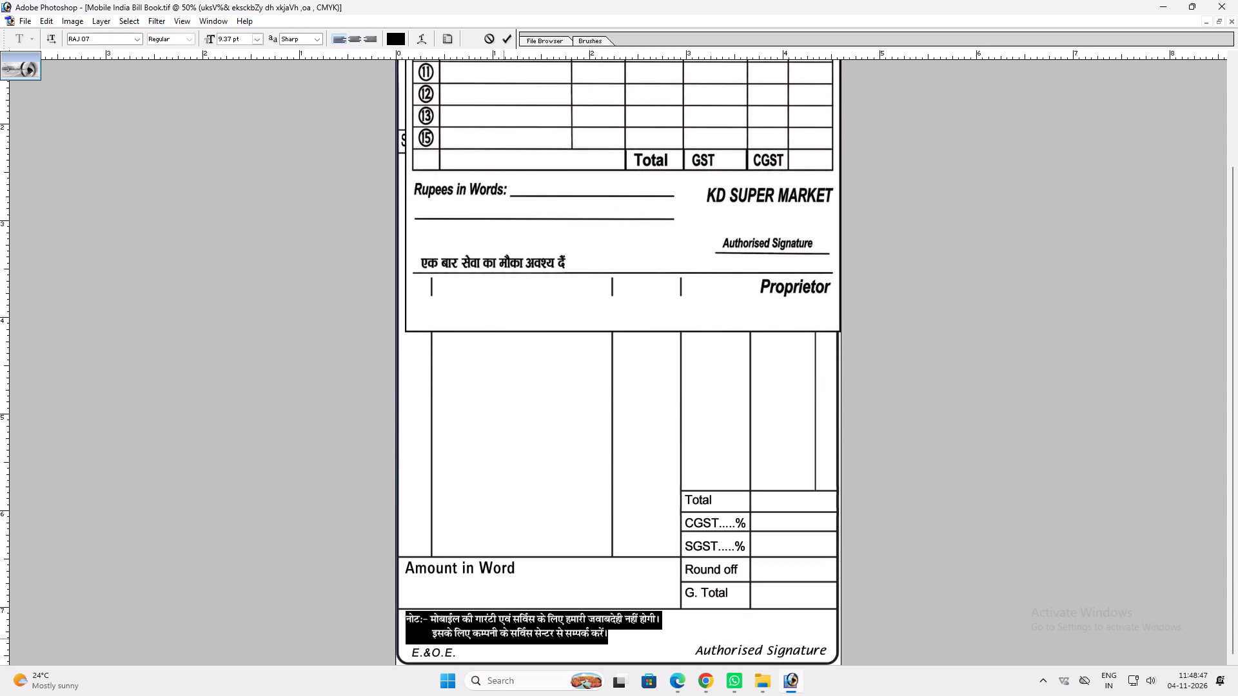
{"action": "key", "text": "BackSpace"}
{"action": "key", "text": "Return"}
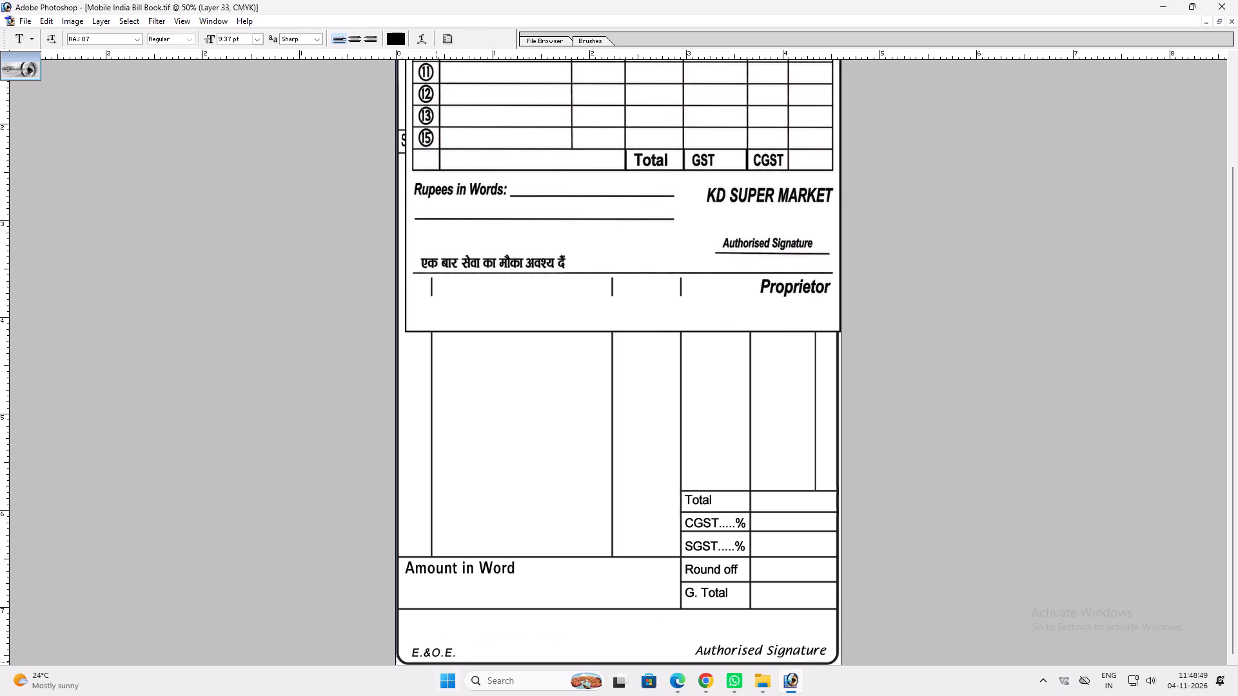
Delete the E.&O.E. text at the foot of the old bill.
{"action": "key", "text": "t"}
{"action": "left_click", "coordinate": [435, 661]}
{"action": "key", "text": "ctrl+a"}
{"action": "key", "text": "BackSpace"}
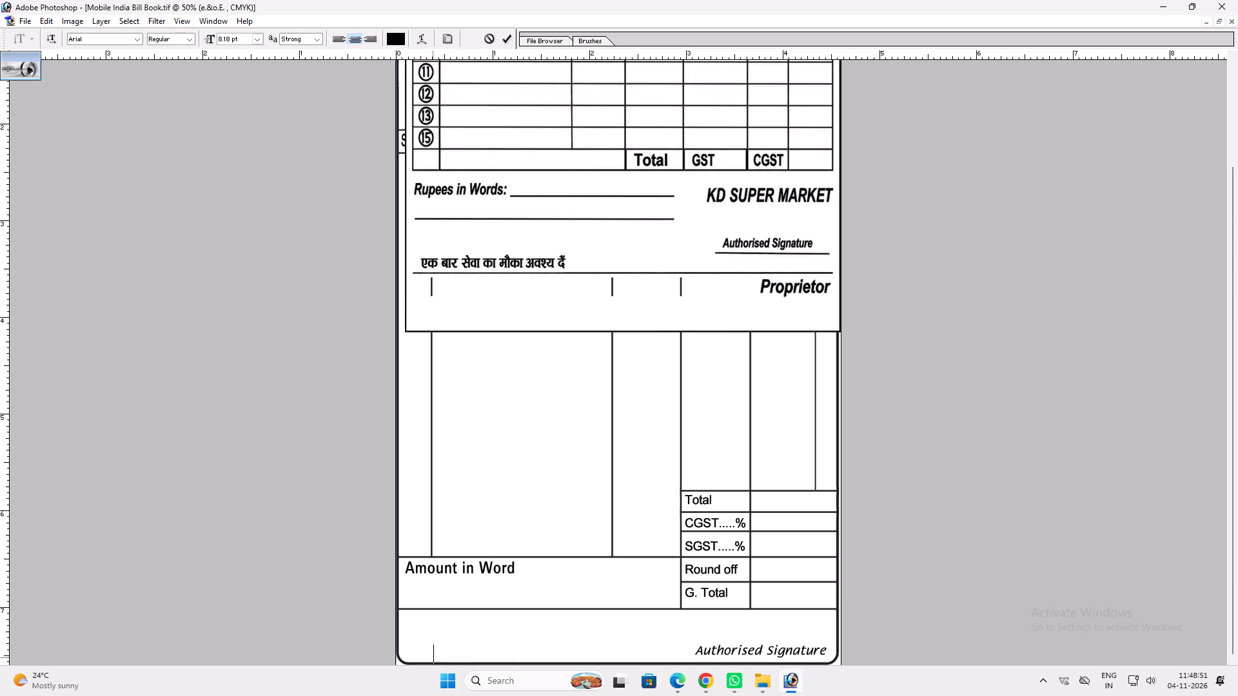
{"action": "key", "text": "Return"}
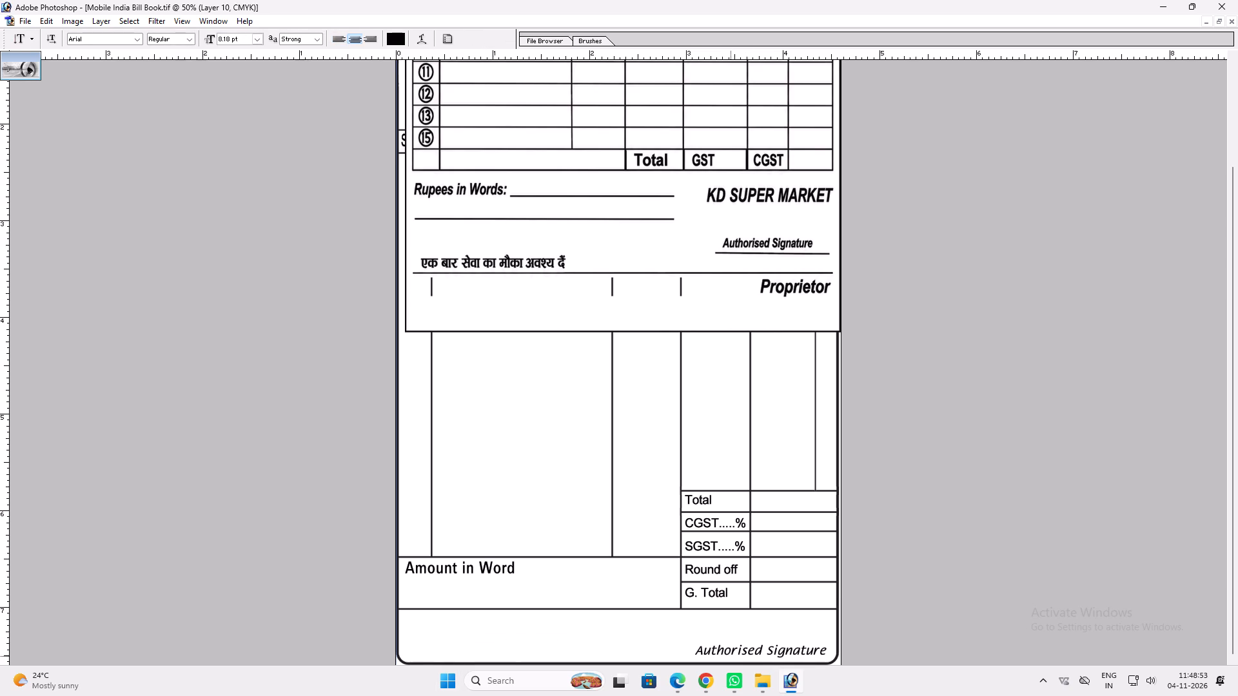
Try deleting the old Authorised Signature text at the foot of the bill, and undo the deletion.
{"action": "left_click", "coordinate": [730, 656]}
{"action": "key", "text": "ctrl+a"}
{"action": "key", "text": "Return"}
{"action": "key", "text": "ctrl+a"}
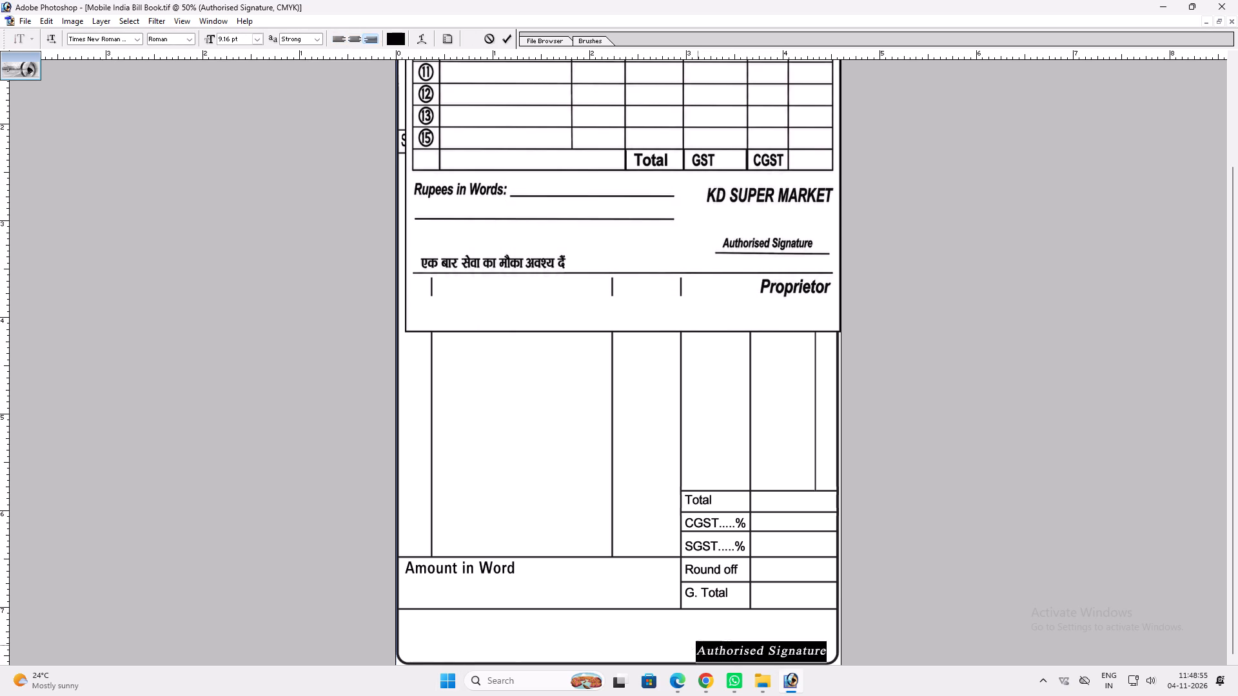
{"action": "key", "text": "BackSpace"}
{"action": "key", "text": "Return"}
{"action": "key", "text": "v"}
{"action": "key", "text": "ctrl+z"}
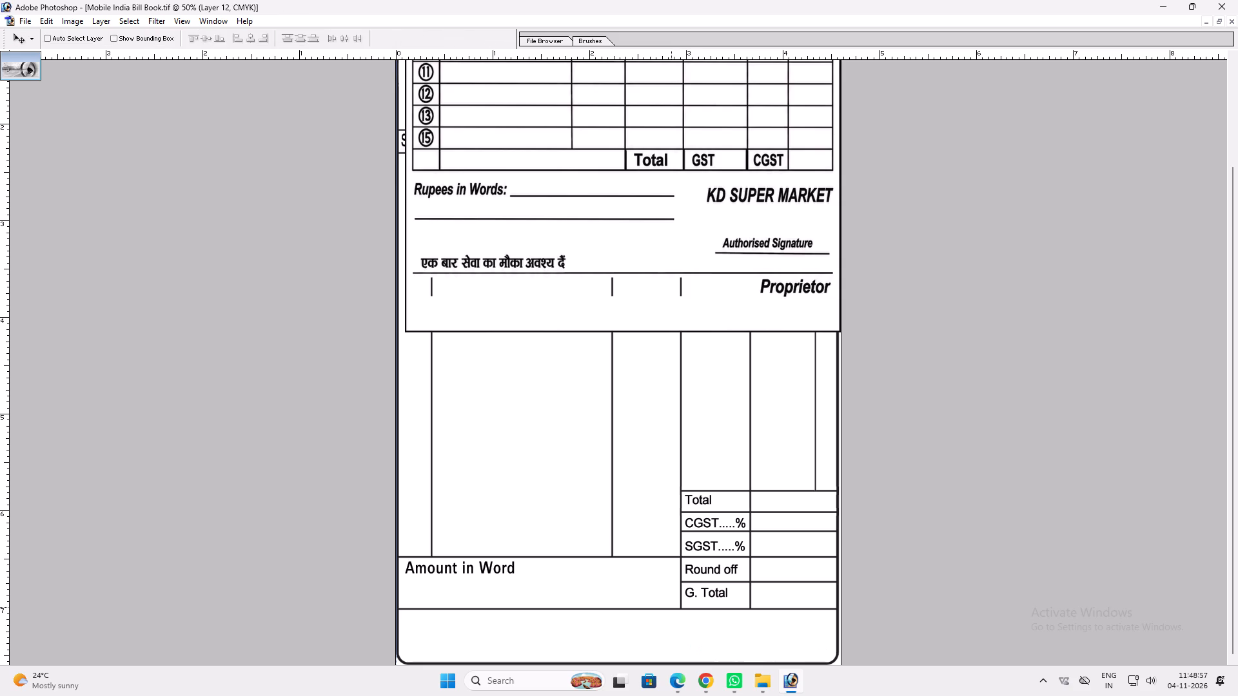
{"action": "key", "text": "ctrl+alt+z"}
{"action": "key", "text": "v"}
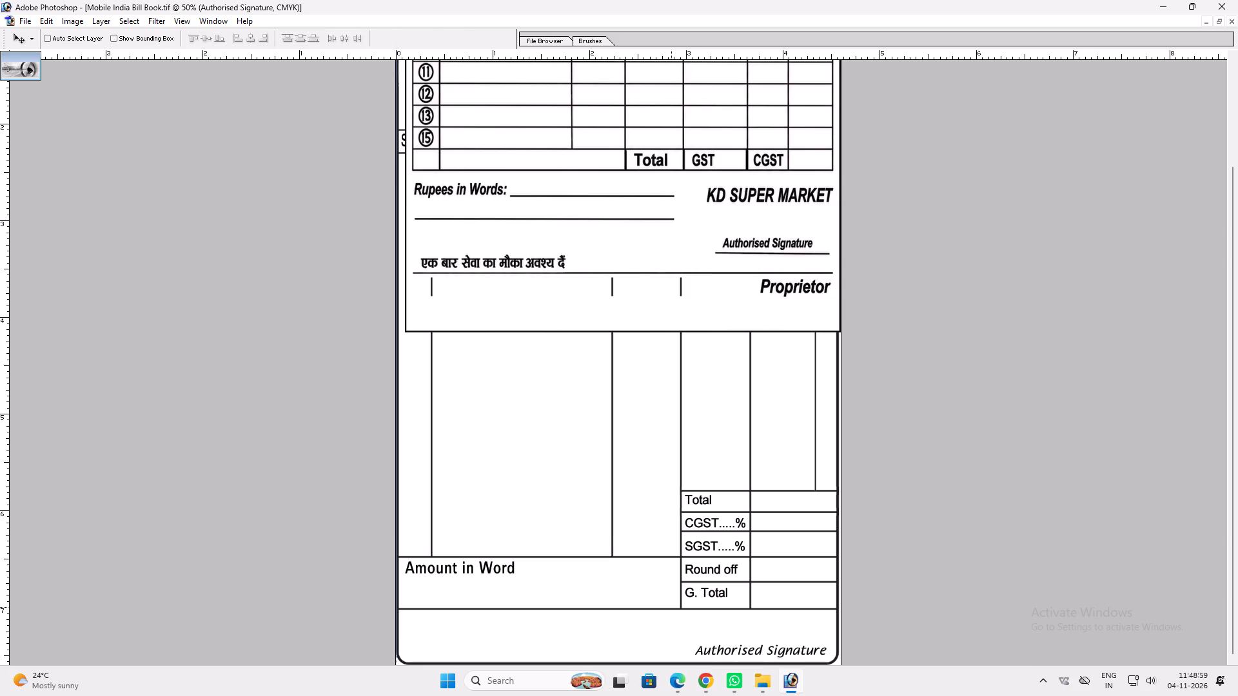
Move the pasted KD bill slightly down and left to line up its left border with the old bill's edge.
{"action": "key", "text": "v"}
{"action": "left_click", "coordinate": [616, 192], "text": "ctrl"}
{"action": "left_click_drag", "start_coordinate": [616, 192], "coordinate": [613, 210]}
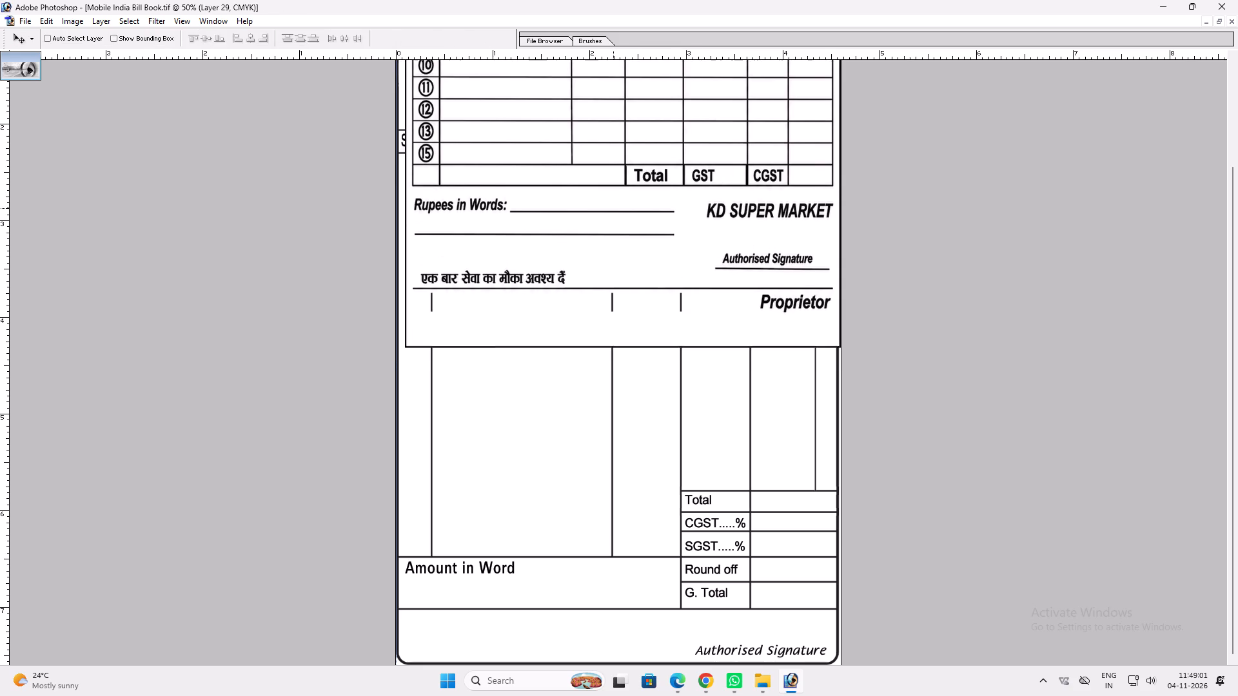
{"action": "left_click_drag", "start_coordinate": [613, 210], "coordinate": [611, 224]}
{"action": "key", "text": "space"}
{"action": "key", "text": "space"}
{"action": "key", "text": "space"}
{"action": "key", "text": "space"}
{"action": "key", "text": "space"}
{"action": "key", "text": "space"}
{"action": "left_click_drag", "start_coordinate": [616, 298], "coordinate": [613, 215]}
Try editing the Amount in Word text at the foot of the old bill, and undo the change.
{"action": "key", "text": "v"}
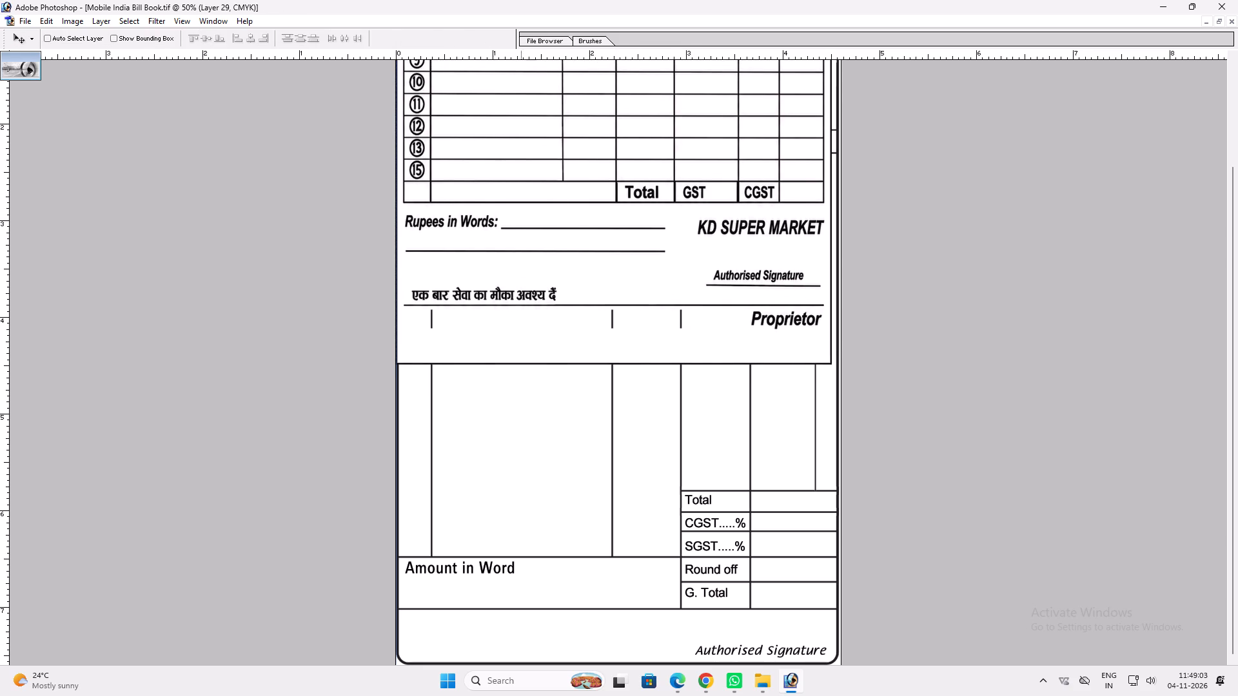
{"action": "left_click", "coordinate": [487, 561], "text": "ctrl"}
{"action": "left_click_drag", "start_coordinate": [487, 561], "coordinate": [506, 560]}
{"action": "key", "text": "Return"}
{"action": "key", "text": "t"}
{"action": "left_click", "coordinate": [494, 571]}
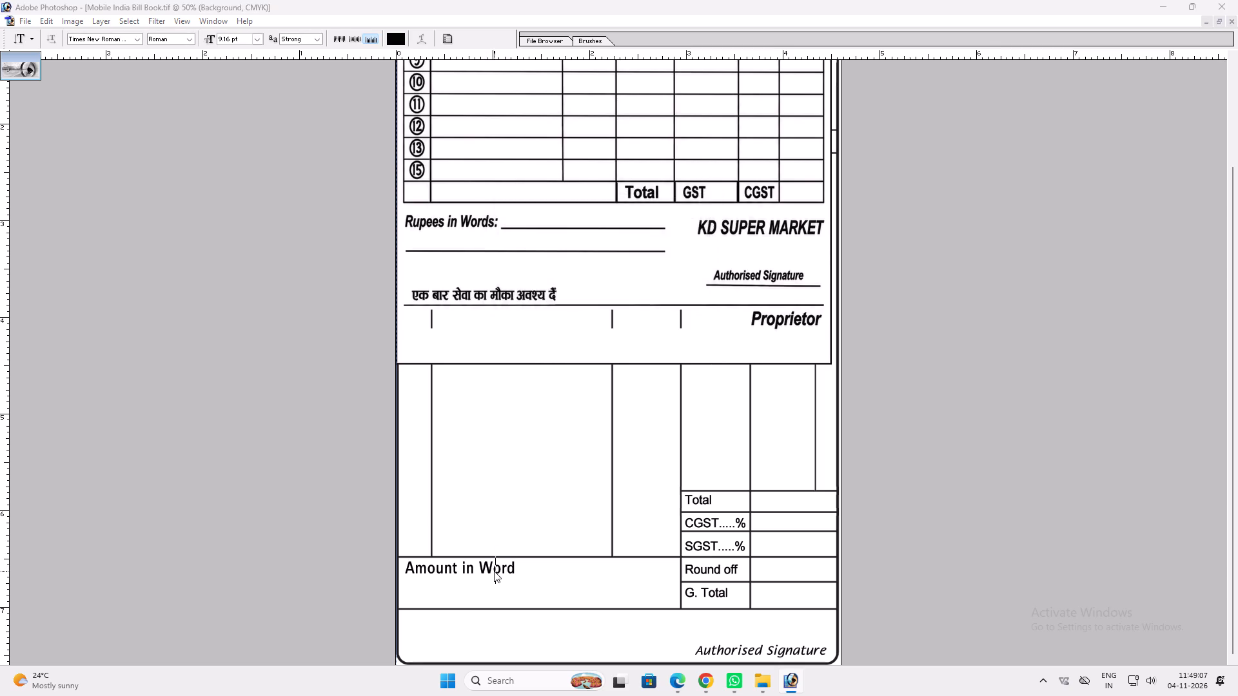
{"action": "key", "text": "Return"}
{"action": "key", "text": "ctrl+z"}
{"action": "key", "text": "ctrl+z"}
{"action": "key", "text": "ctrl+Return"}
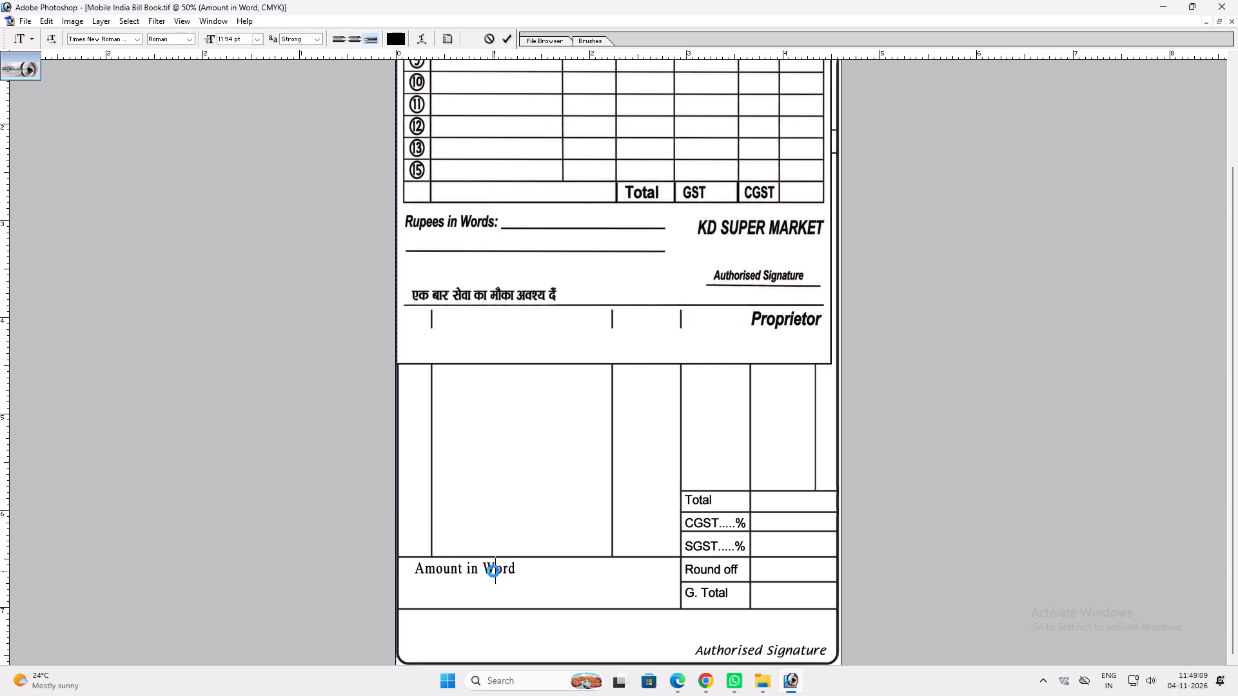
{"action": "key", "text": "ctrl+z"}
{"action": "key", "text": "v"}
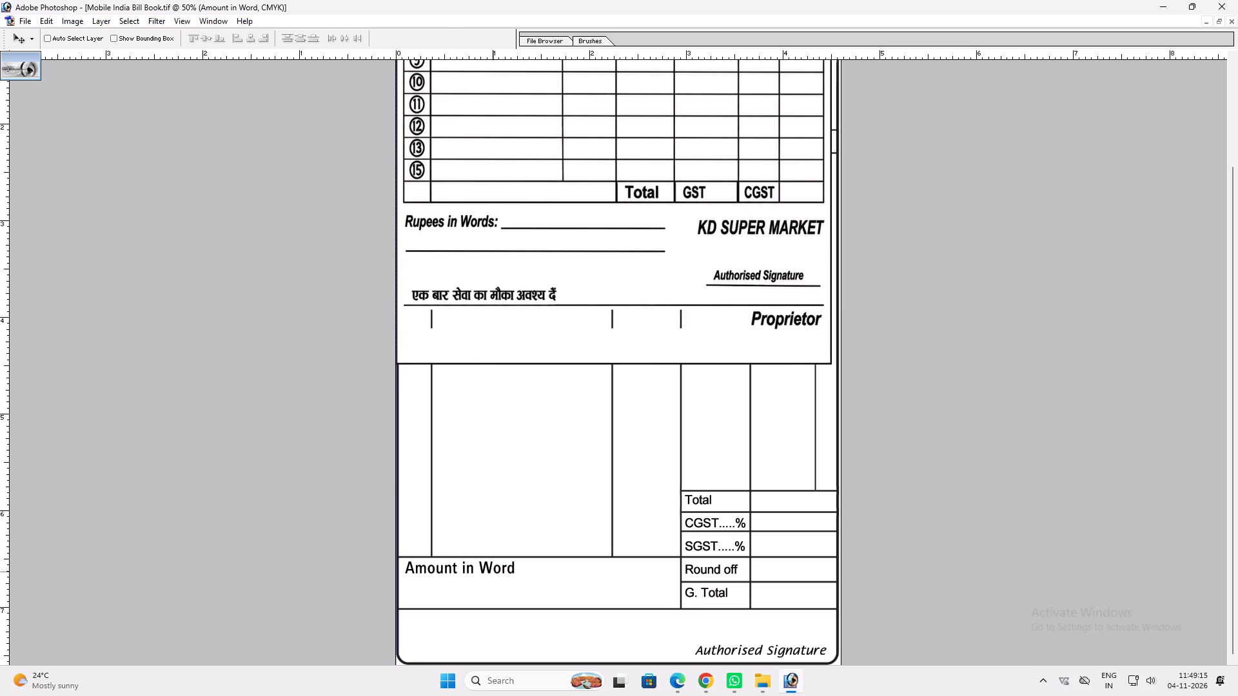
Move the KD bill down over the old Total and CGST rows, keeping its lower border above Amount in Word.
{"action": "key", "text": "ctrl+plus"}
{"action": "key", "text": "space"}
{"action": "key", "text": "space"}
{"action": "key", "text": "space"}
{"action": "key", "text": "space"}
{"action": "key", "text": "space"}
{"action": "key", "text": "space"}
{"action": "key", "text": "space"}
{"action": "key", "text": "space"}
{"action": "key", "text": "space"}
{"action": "key", "text": "space"}
{"action": "key", "text": "space"}
{"action": "key", "text": "space"}
{"action": "key", "text": "space"}
{"action": "key", "text": "space"}
{"action": "key", "text": "space"}
{"action": "key", "text": "space"}
{"action": "key", "text": "space"}
{"action": "key", "text": "space"}
{"action": "key", "text": "space"}
{"action": "key", "text": "space"}
{"action": "left_click_drag", "start_coordinate": [493, 575], "coordinate": [486, 658]}
{"action": "left_click_drag", "start_coordinate": [551, 366], "coordinate": [545, 186]}
{"action": "key", "text": "v"}
{"action": "left_click", "coordinate": [537, 144], "text": "ctrl"}
{"action": "left_click_drag", "start_coordinate": [536, 144], "coordinate": [540, 322]}
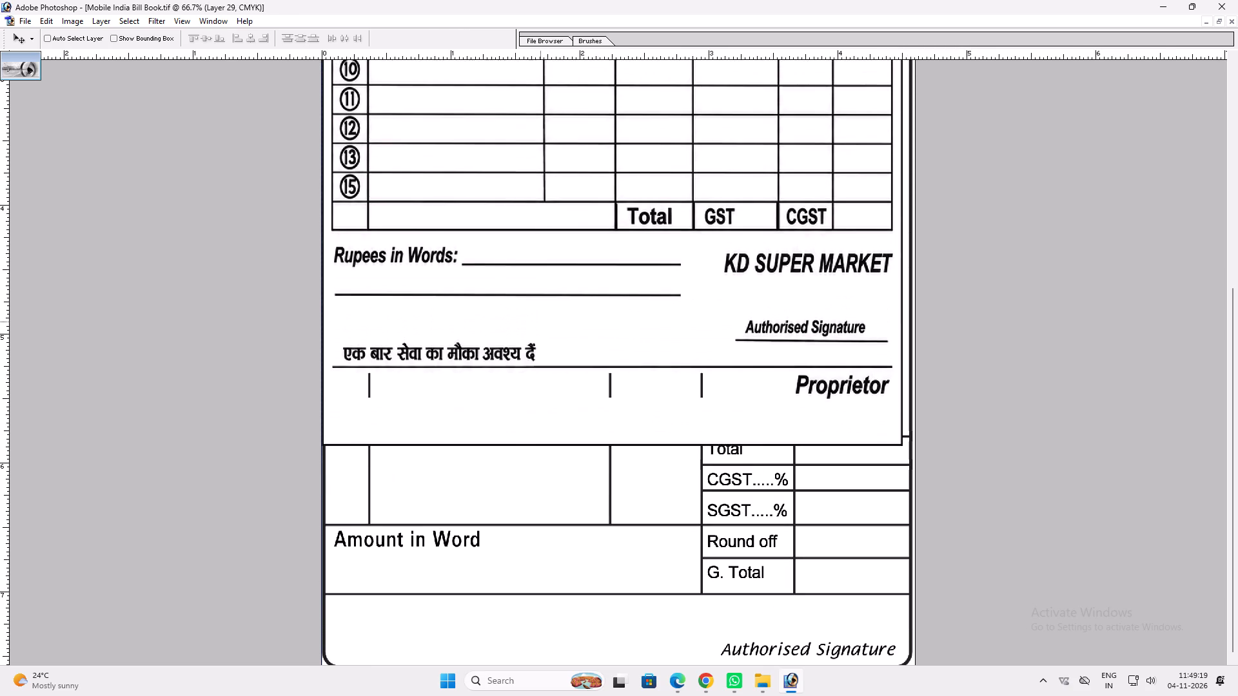
{"action": "left_click_drag", "start_coordinate": [543, 296], "coordinate": [551, 334]}
Move the Amount in Word text slightly up onto the old table's bottom line.
{"action": "key", "text": "space"}
{"action": "key", "text": "space"}
{"action": "key", "text": "space"}
{"action": "key", "text": "space"}
{"action": "key", "text": "space"}
{"action": "key", "text": "space"}
{"action": "key", "text": "space"}
{"action": "key", "text": "space"}
{"action": "key", "text": "space"}
{"action": "key", "text": "space"}
{"action": "key", "text": "space"}
{"action": "key", "text": "space"}
{"action": "key", "text": "space"}
{"action": "key", "text": "space"}
{"action": "key", "text": "space"}
{"action": "key", "text": "space"}
{"action": "key", "text": "space"}
{"action": "key", "text": "space"}
{"action": "key", "text": "space"}
{"action": "key", "text": "space"}
{"action": "left_click_drag", "start_coordinate": [540, 305], "coordinate": [522, 488]}
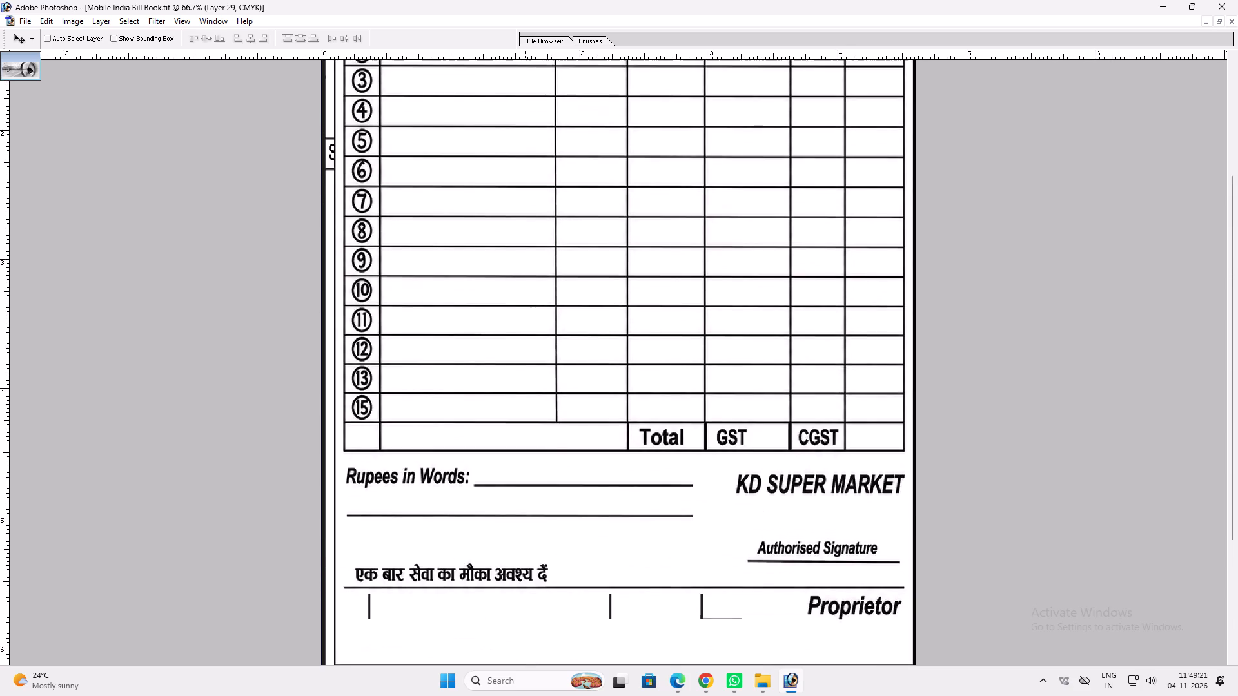
{"action": "left_click_drag", "start_coordinate": [526, 305], "coordinate": [497, 88]}
{"action": "left_click_drag", "start_coordinate": [523, 218], "coordinate": [517, 155]}
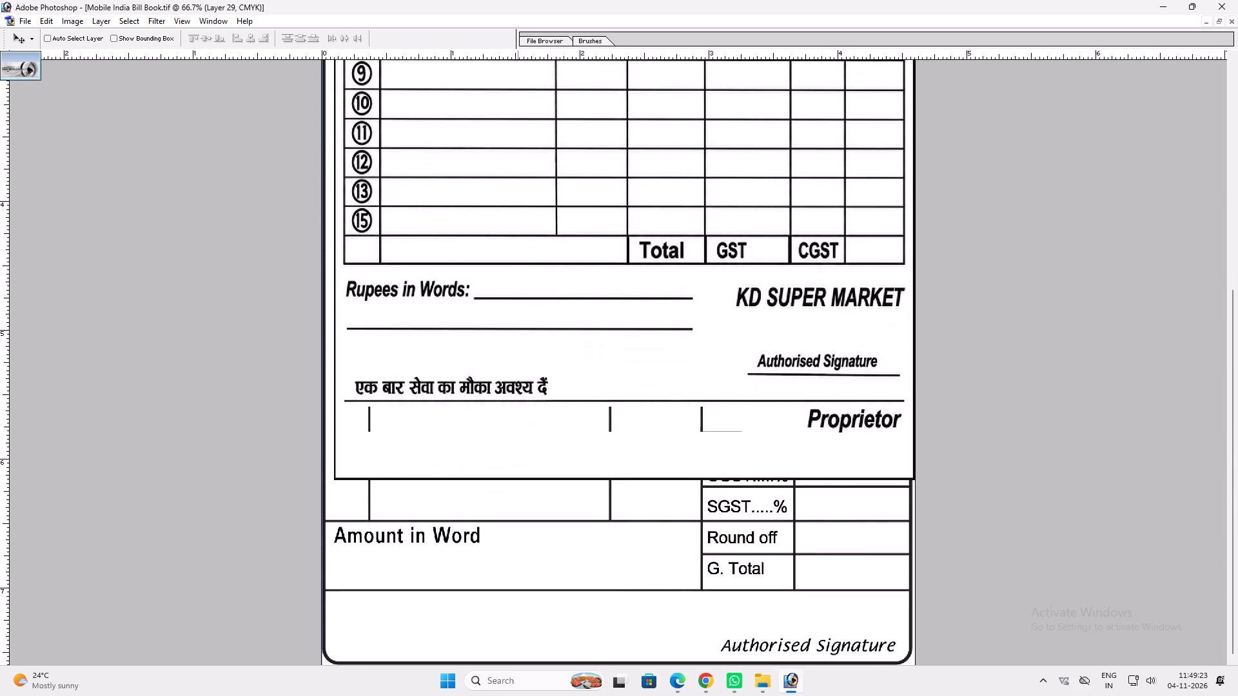
{"action": "left_click_drag", "start_coordinate": [517, 155], "coordinate": [515, 143]}
{"action": "key", "text": "v"}
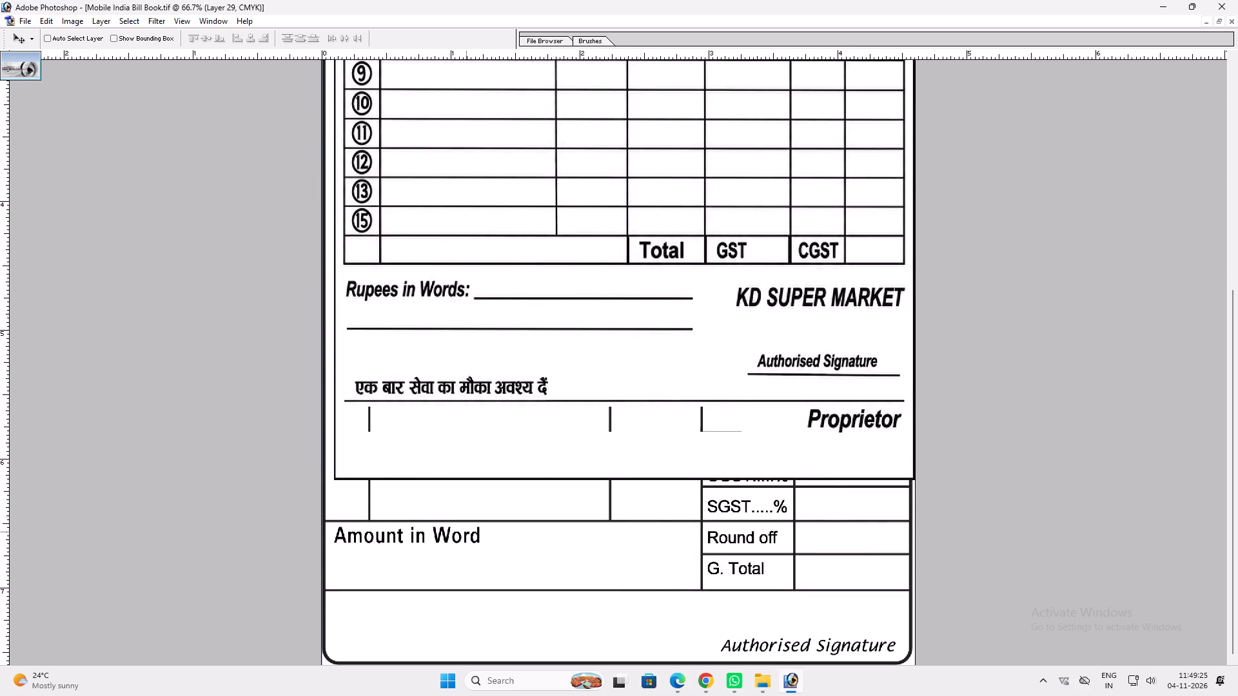
{"action": "left_click", "coordinate": [466, 532]}
{"action": "left_click_drag", "start_coordinate": [466, 532], "coordinate": [464, 523], "text": "ctrl"}
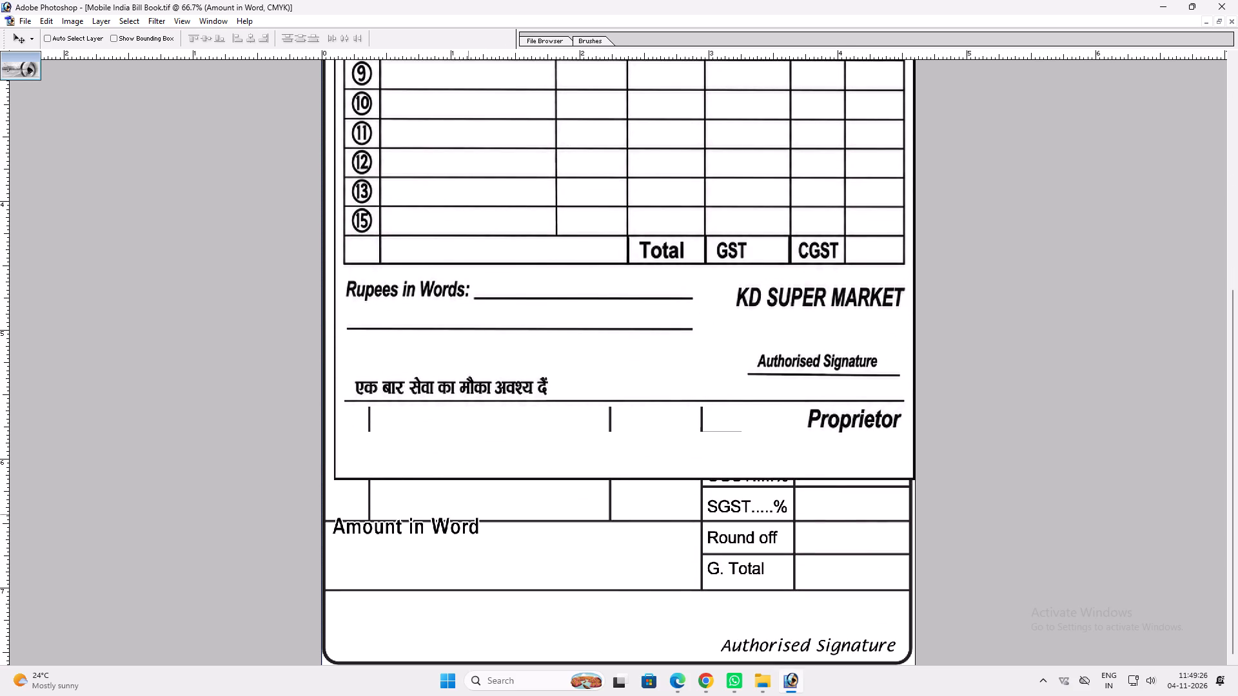
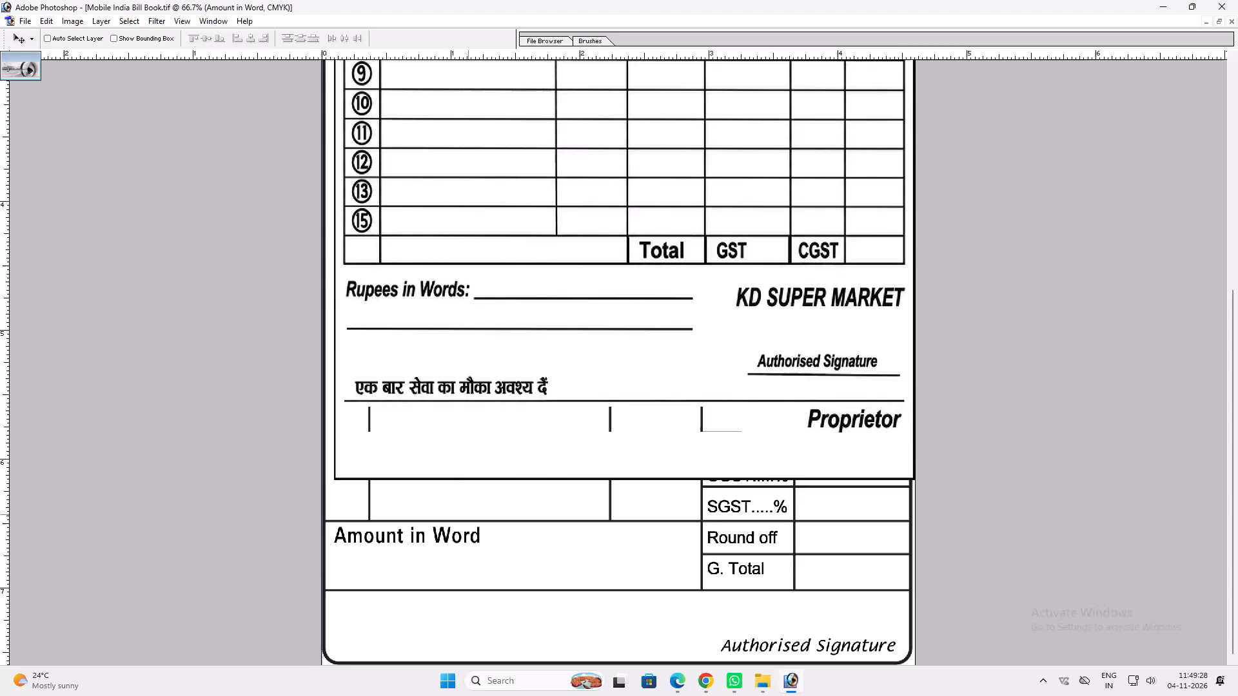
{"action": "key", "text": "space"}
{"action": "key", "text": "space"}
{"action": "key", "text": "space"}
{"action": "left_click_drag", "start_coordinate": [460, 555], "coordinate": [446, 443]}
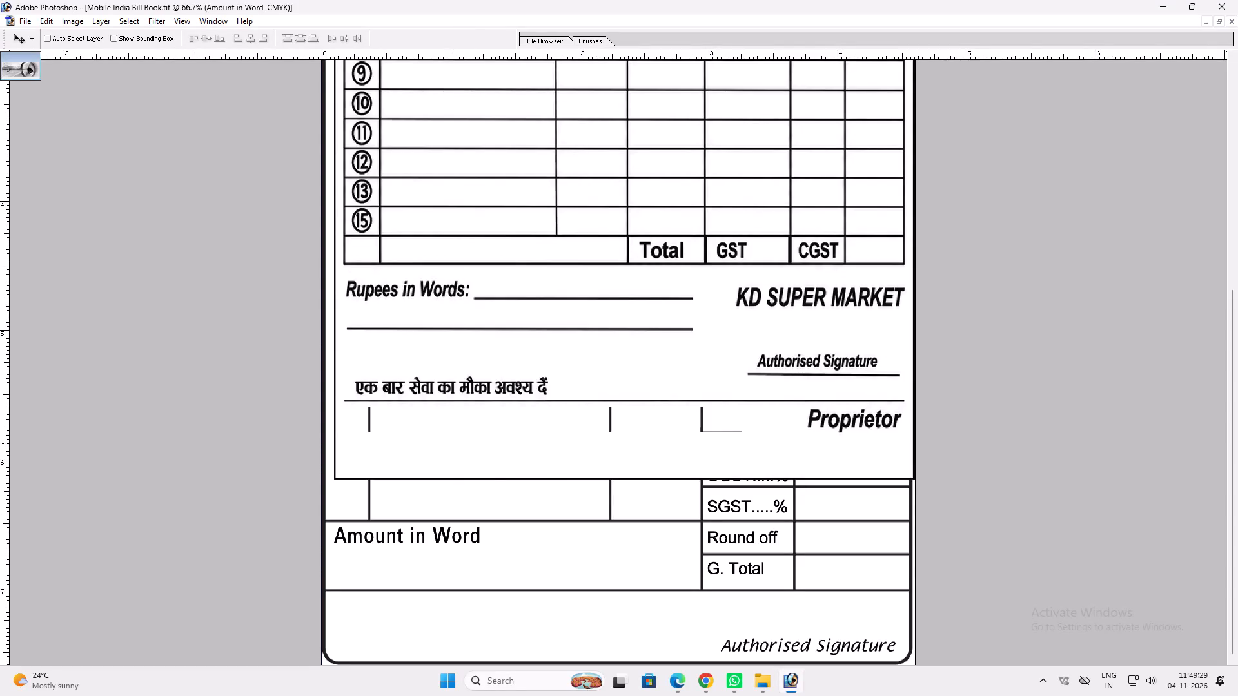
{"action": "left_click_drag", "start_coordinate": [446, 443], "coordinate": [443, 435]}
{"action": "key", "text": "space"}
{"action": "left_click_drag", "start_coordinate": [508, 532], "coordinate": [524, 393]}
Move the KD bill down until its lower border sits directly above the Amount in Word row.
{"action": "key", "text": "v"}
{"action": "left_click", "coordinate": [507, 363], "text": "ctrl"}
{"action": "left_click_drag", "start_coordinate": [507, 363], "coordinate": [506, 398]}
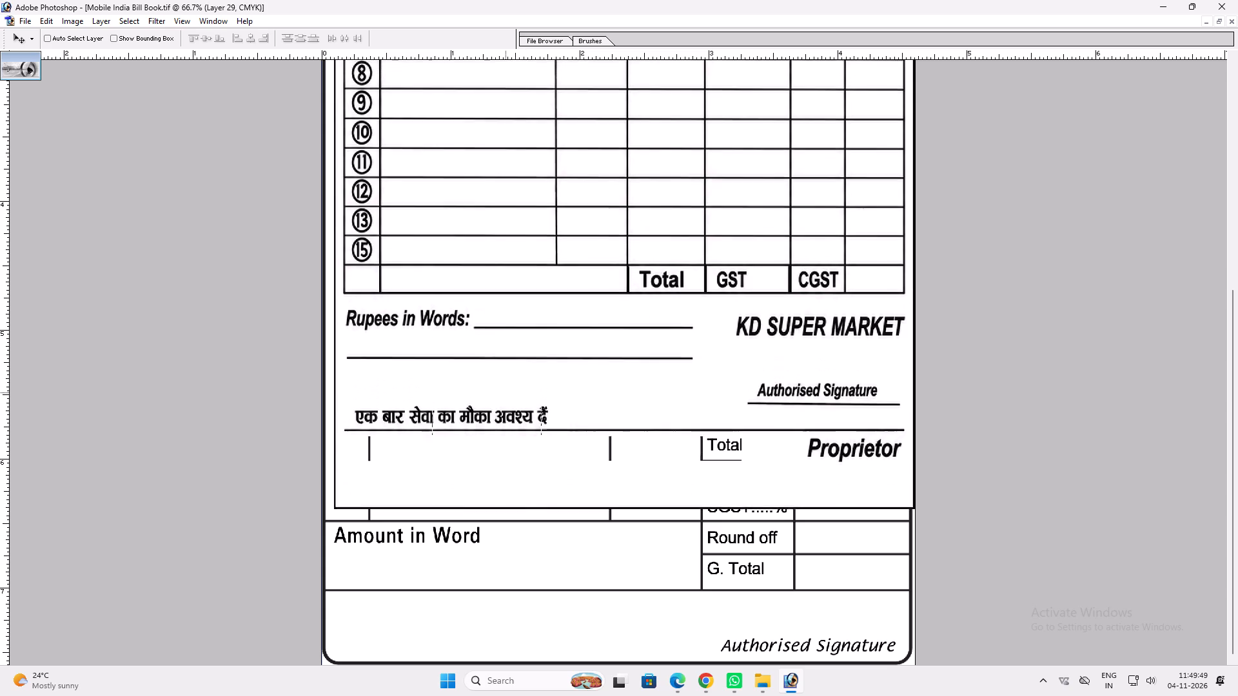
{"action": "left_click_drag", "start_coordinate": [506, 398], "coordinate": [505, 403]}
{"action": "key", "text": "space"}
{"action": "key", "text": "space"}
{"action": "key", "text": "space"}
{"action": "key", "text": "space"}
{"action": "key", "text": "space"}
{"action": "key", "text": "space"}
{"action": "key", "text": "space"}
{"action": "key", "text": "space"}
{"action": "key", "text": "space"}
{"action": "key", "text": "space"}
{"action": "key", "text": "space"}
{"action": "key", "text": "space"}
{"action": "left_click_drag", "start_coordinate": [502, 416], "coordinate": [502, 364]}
Duplicate the Amount in Word text into the blank footer area below its row.
{"action": "left_click", "coordinate": [478, 537], "text": "ctrl"}
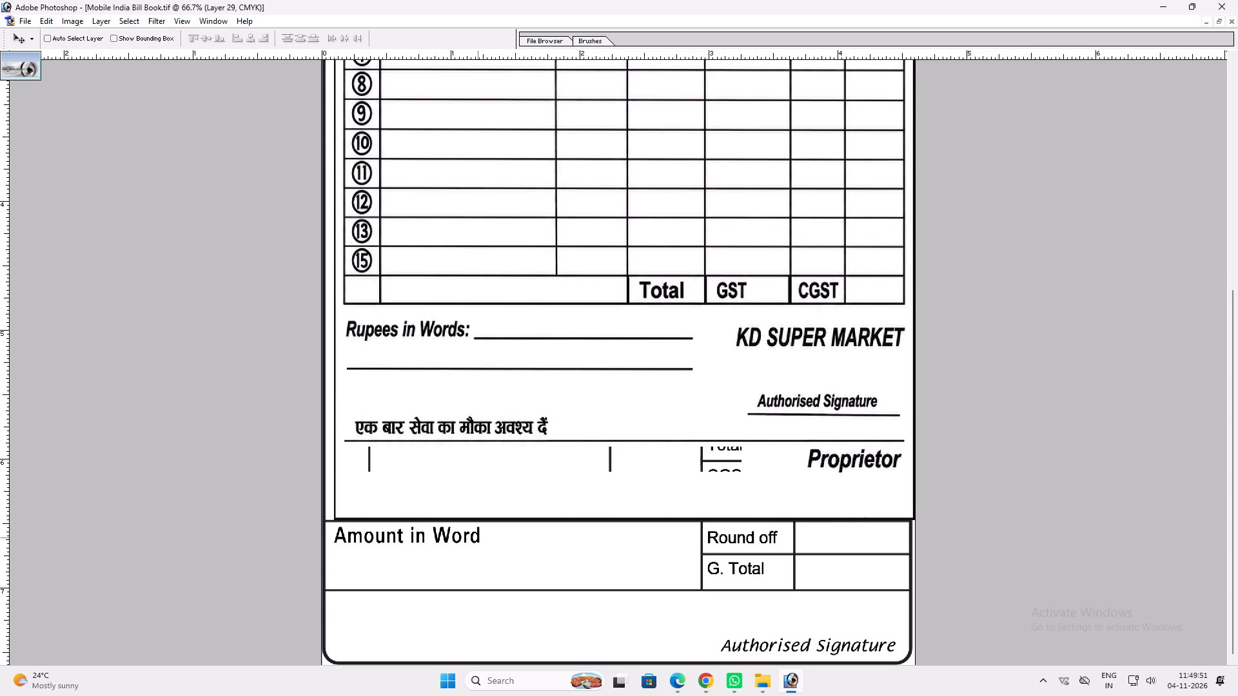
{"action": "left_click_drag", "start_coordinate": [476, 535], "coordinate": [480, 607], "text": "alt"}
Open the copied Amount in Word text for editing, accept font substitution, and try the RAJ fonts through to RAJ 110.
{"action": "key", "text": "t"}
{"action": "left_click", "coordinate": [471, 614]}
{"action": "key", "text": "ctrl+a"}
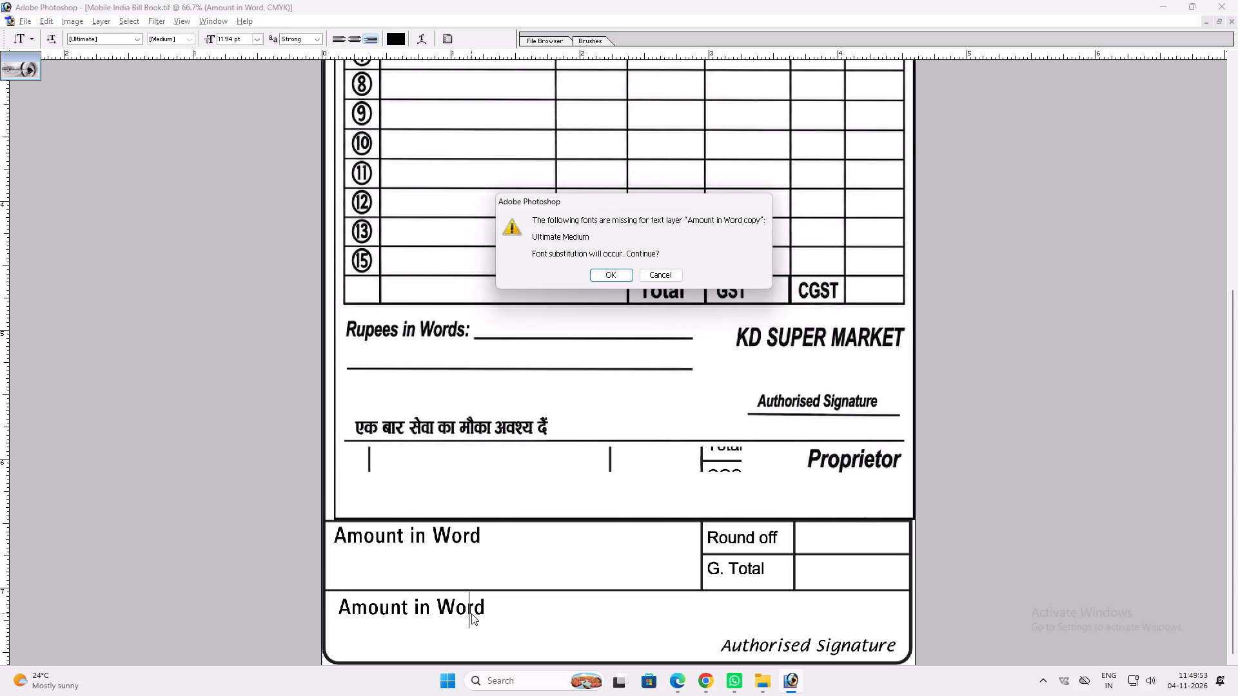
{"action": "key", "text": "Return"}
{"action": "key", "text": "ctrl+a"}
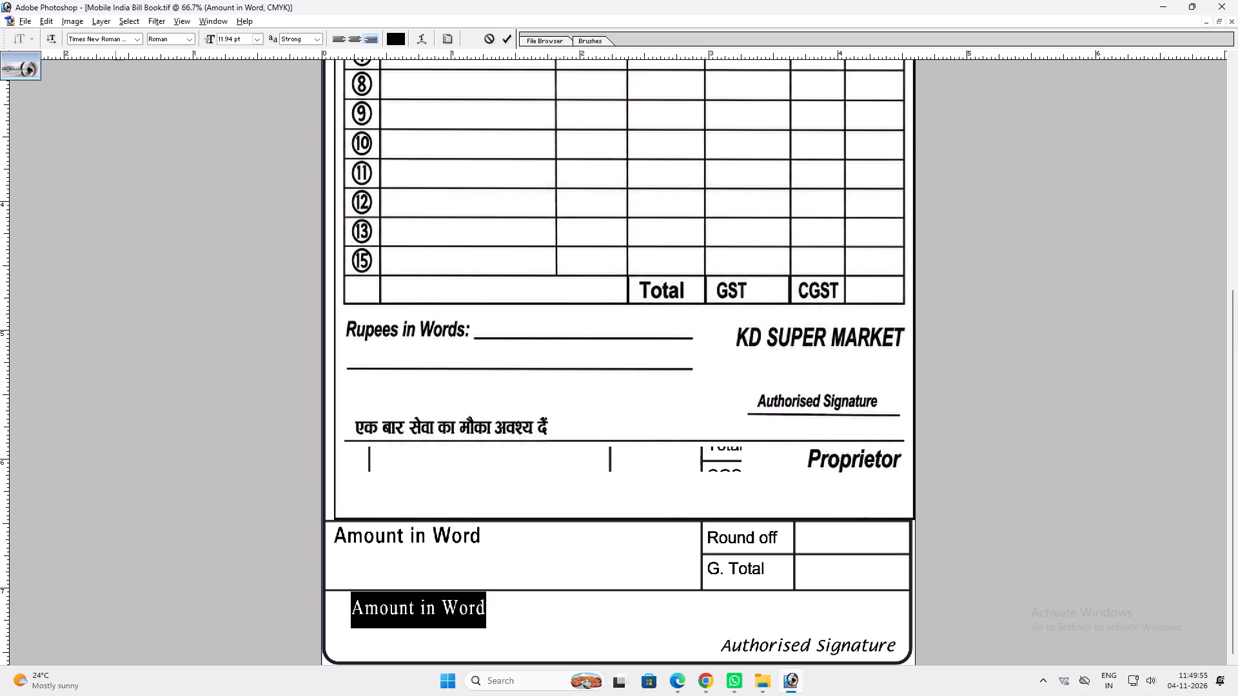
{"action": "left_click", "coordinate": [103, 42]}
{"action": "type", "text": "ra"}
{"action": "key", "text": "Down"}
{"action": "key", "text": "Down"}
{"action": "key", "text": "Down"}
{"action": "key", "text": "Down"}
{"action": "key", "text": "Down"}
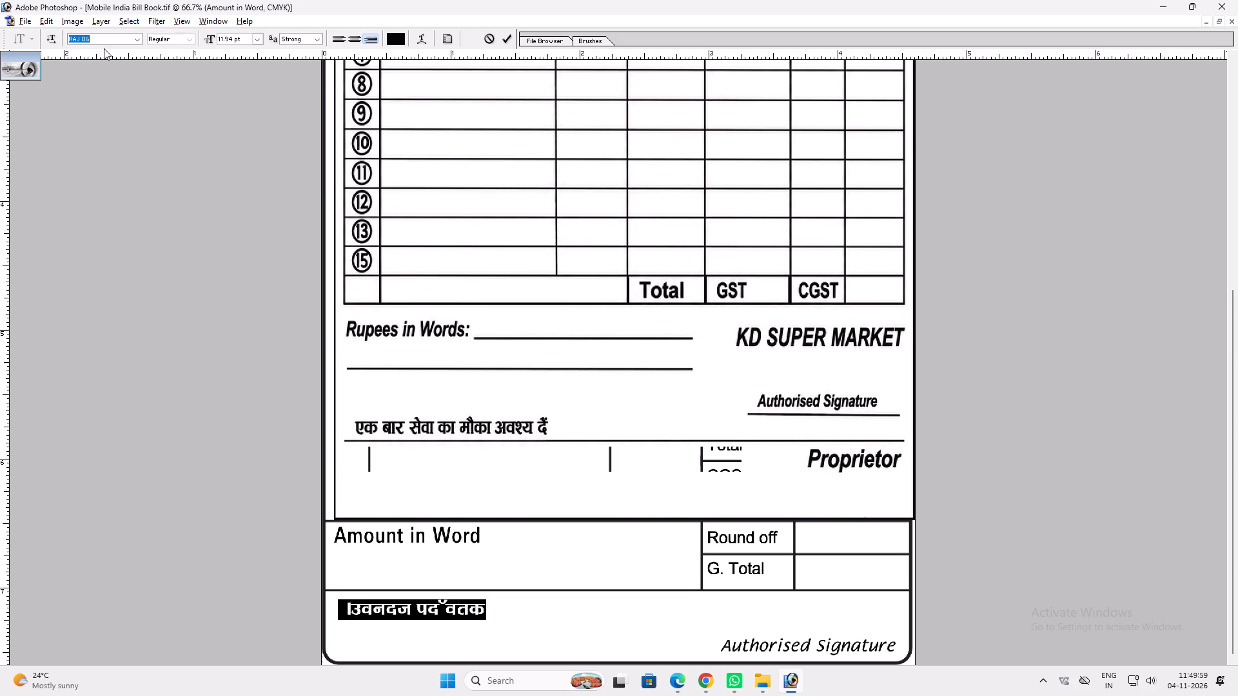
{"action": "key", "text": "Down"}
{"action": "key", "text": "Down"}
{"action": "key", "text": "Down"}
{"action": "key", "text": "Down"}
{"action": "key", "text": "Down"}
{"action": "key", "text": "Down"}
{"action": "key", "text": "Down"}
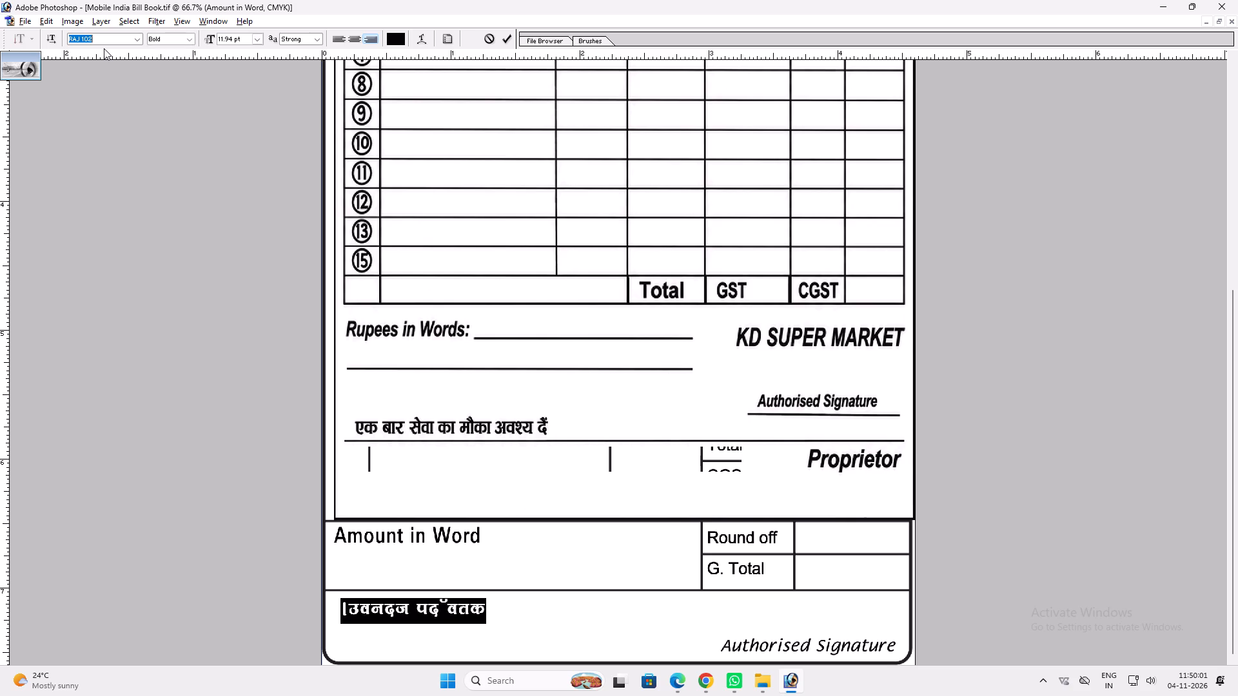
{"action": "key", "text": "Down"}
{"action": "key", "text": "Down"}
{"action": "key", "text": "Down"}
{"action": "key", "text": "Up"}
{"action": "key", "text": "Up"}
{"action": "key", "text": "Up"}
{"action": "key", "text": "Down"}
{"action": "key", "text": "Down"}
{"action": "key", "text": "Down"}
{"action": "key", "text": "Down"}
{"action": "key", "text": "Down"}
{"action": "key", "text": "Down"}
{"action": "key", "text": "Down"}
{"action": "key", "text": "Down"}
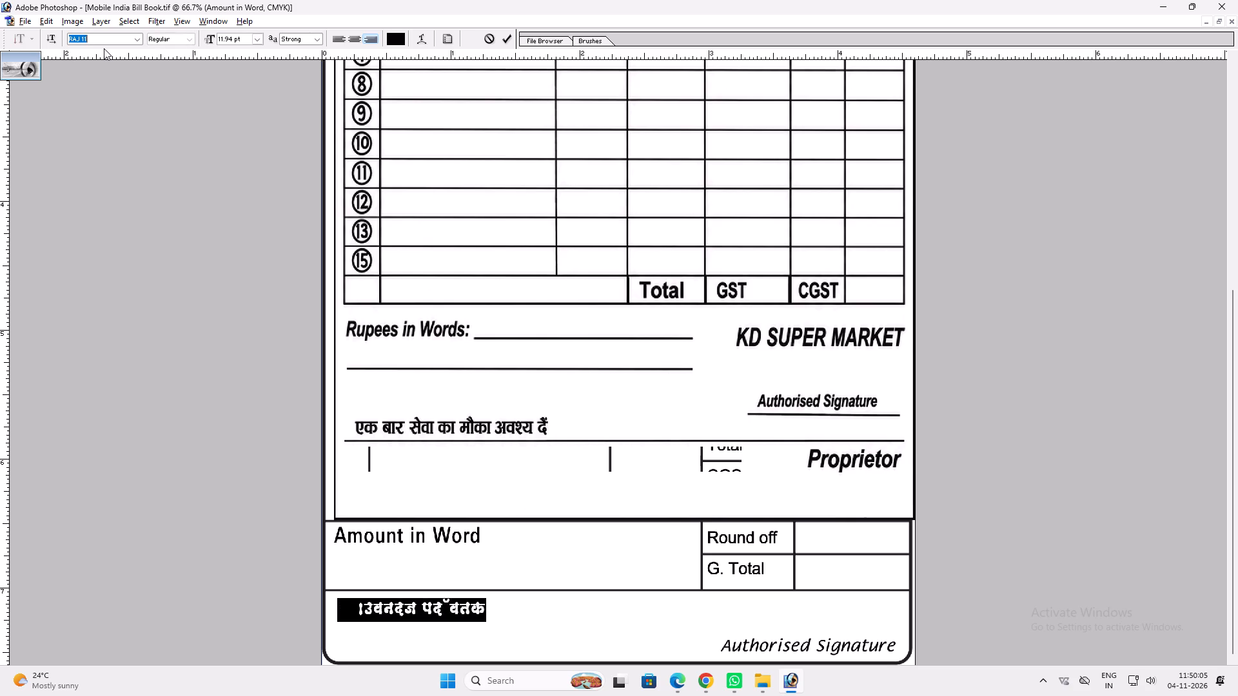
{"action": "key", "text": "Down"}
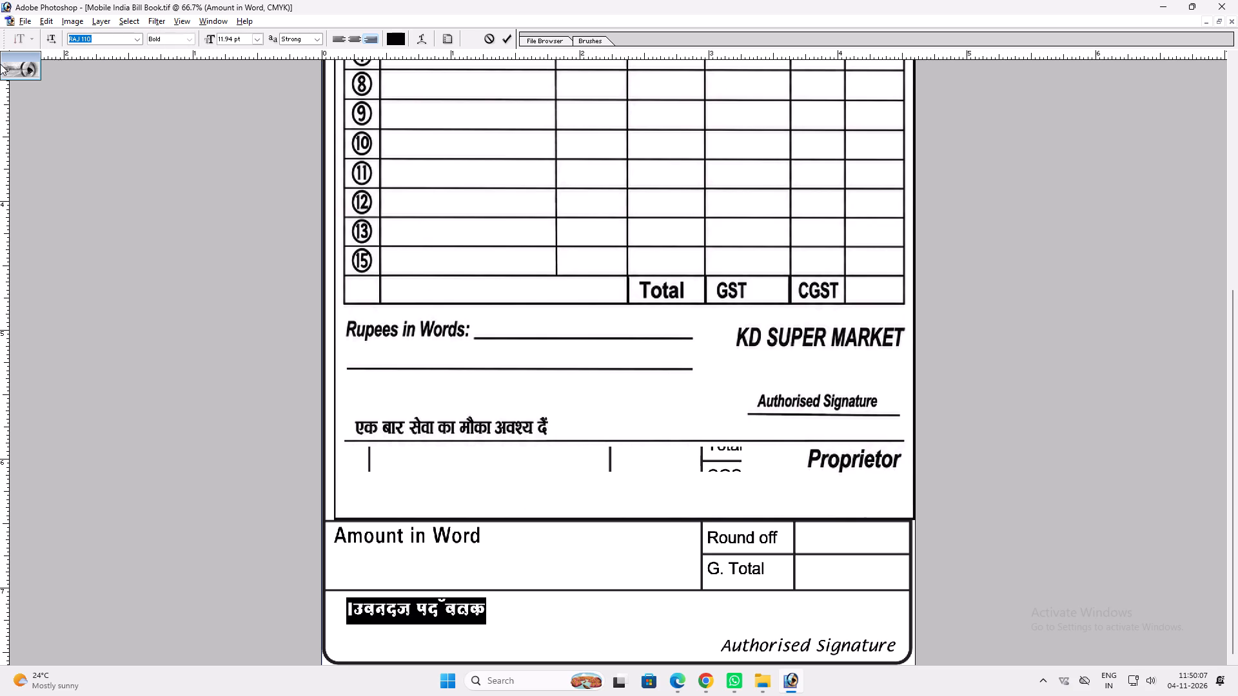
Set the copied text's font to RAJ 08.
{"action": "left_click", "coordinate": [101, 41]}
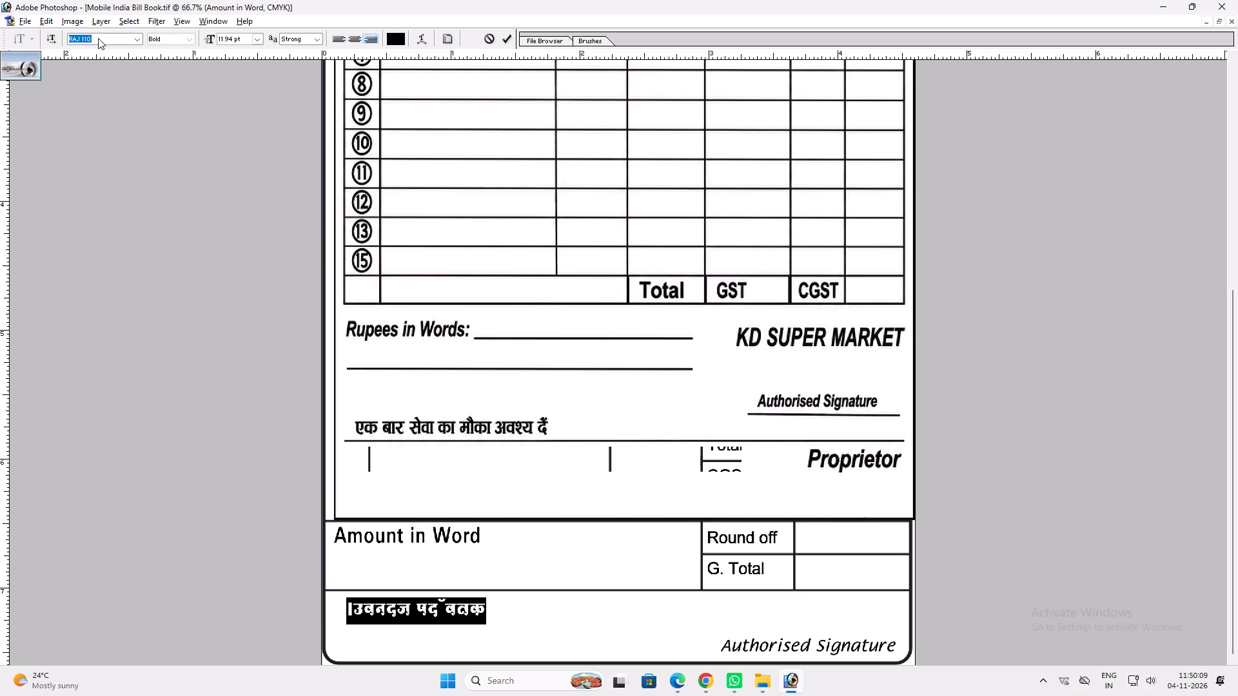
{"action": "double_click", "coordinate": [98, 38]}
{"action": "key", "text": "ctrl+a"}
{"action": "type", "text": "ra"}
{"action": "key", "text": "Down"}
{"action": "key", "text": "Down"}
{"action": "key", "text": "Down"}
{"action": "key", "text": "Down"}
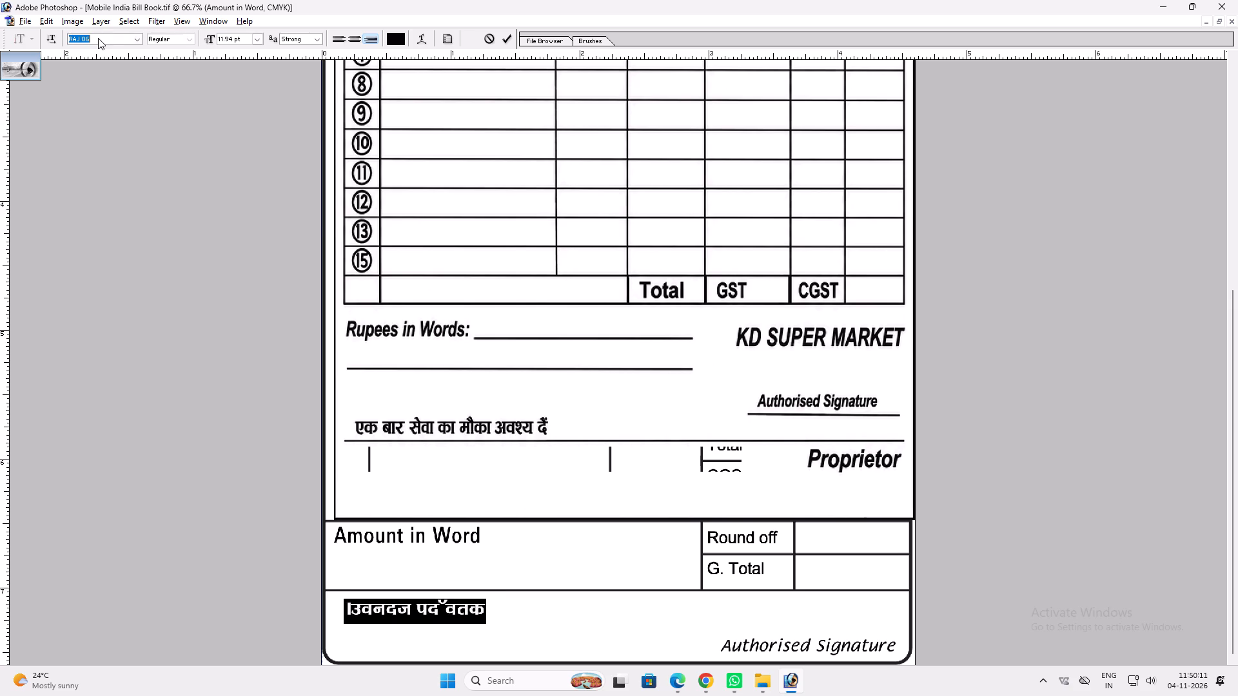
{"action": "key", "text": "Down"}
{"action": "key", "text": "Down"}
{"action": "key", "text": "Down"}
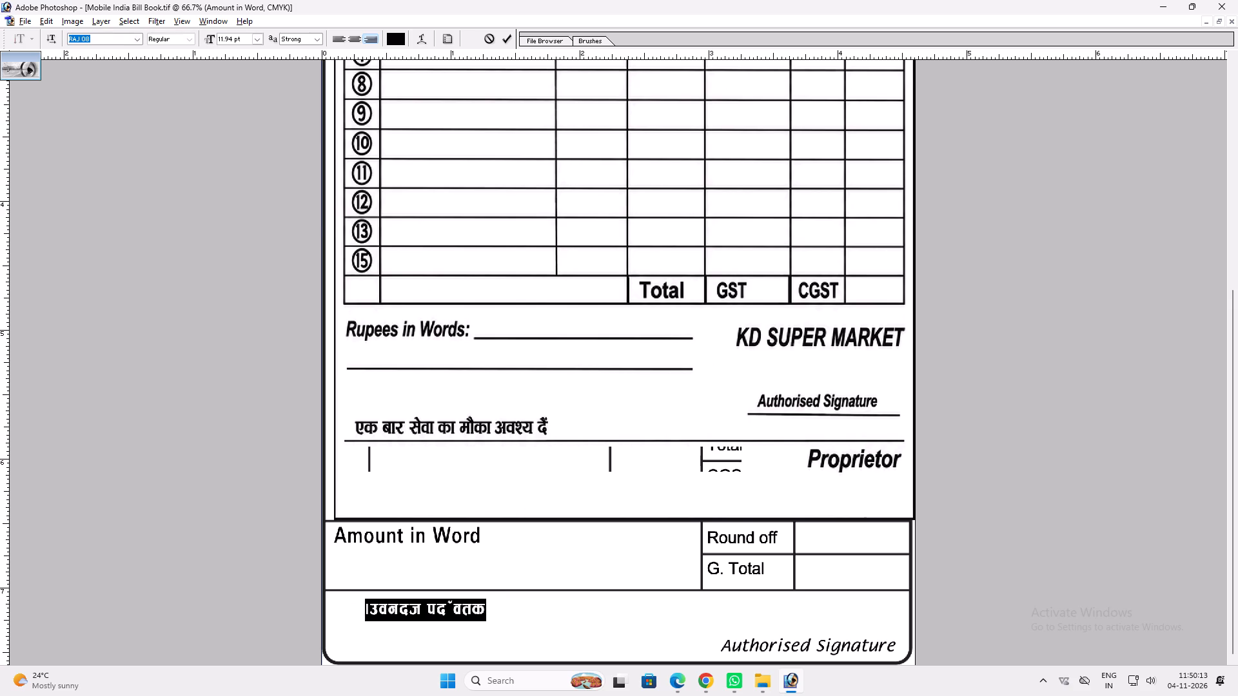
Tighten the copied text's letter spacing and widen it slightly about its centre with Free Transform.
{"action": "left_click", "coordinate": [435, 602]}
{"action": "key", "text": "ctrl+a"}
{"action": "key", "text": "alt+Left"}
{"action": "key", "text": "ctrl+z"}
{"action": "key", "text": "ctrl+Return"}
{"action": "key", "text": "ctrl+t"}
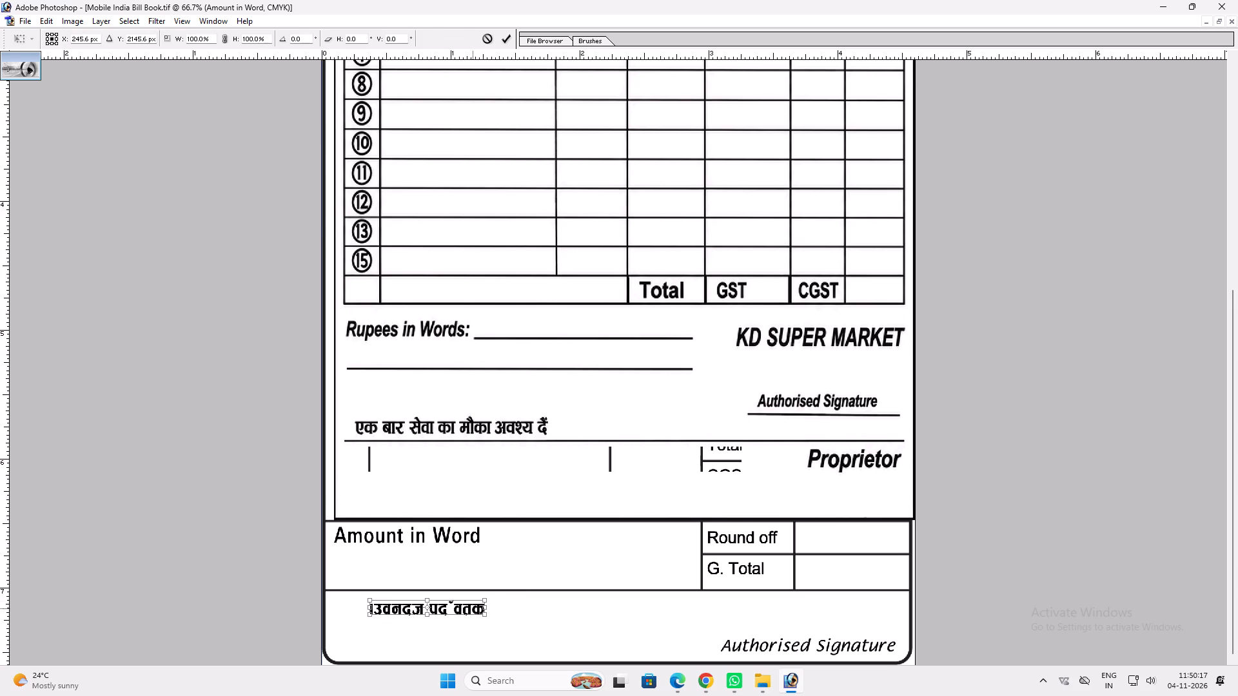
{"action": "left_click_drag", "start_coordinate": [485, 604], "coordinate": [498, 603], "text": "alt+shift"}
{"action": "key", "text": "Return"}
{"action": "key", "text": "v"}
Tighten the letter spacing of the widened footer text a little more.
{"action": "key", "text": "t"}
{"action": "left_click", "coordinate": [467, 603]}
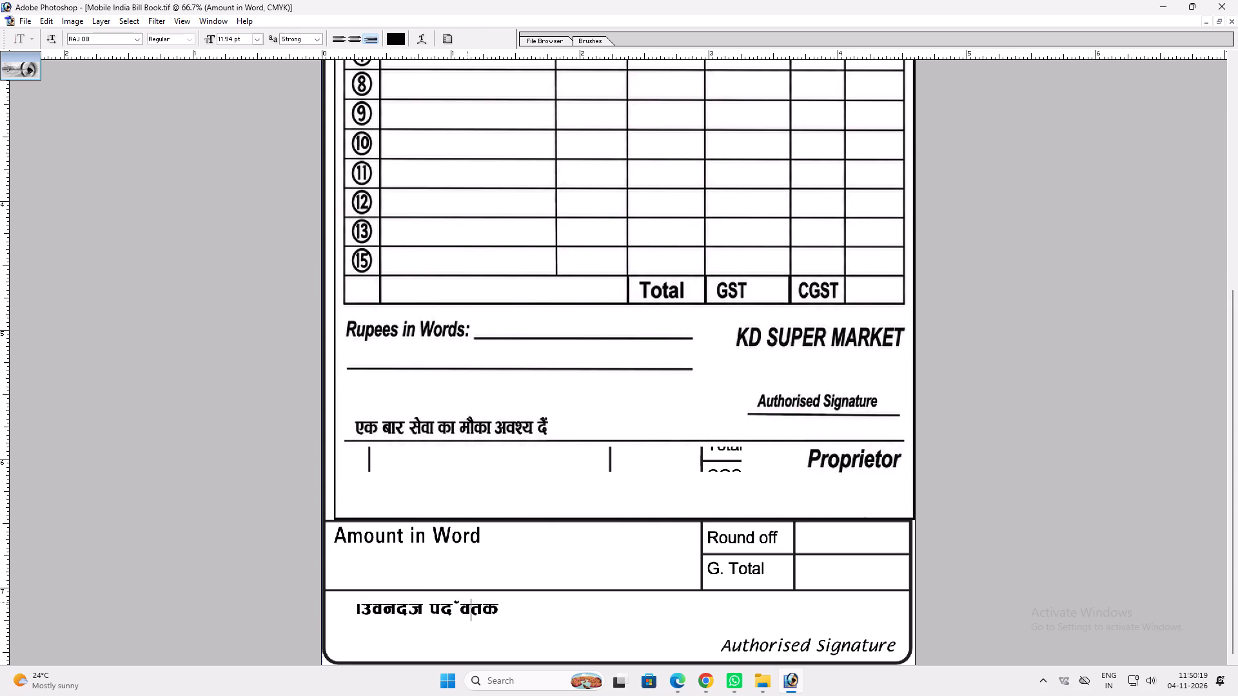
{"action": "key", "text": "ctrl+a"}
{"action": "key", "text": "alt+Left"}
{"action": "key", "text": "ctrl+z"}
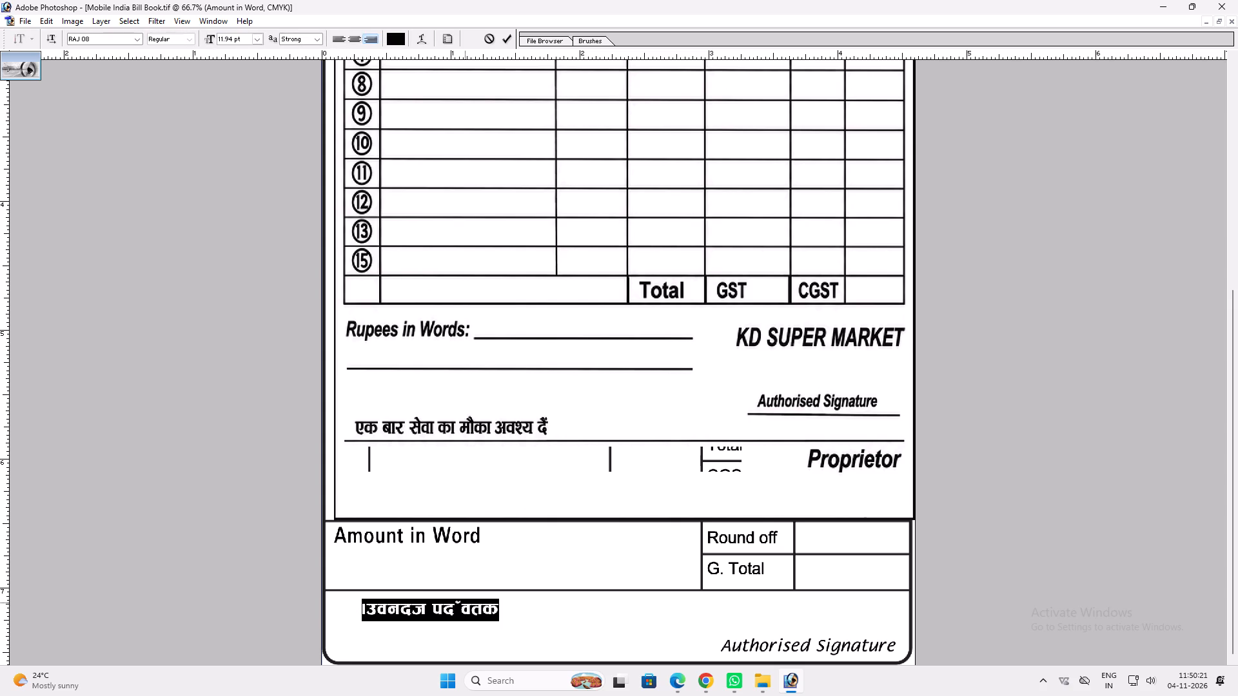
{"action": "key", "text": "Return"}
{"action": "key", "text": "v"}
{"action": "key", "text": "v"}
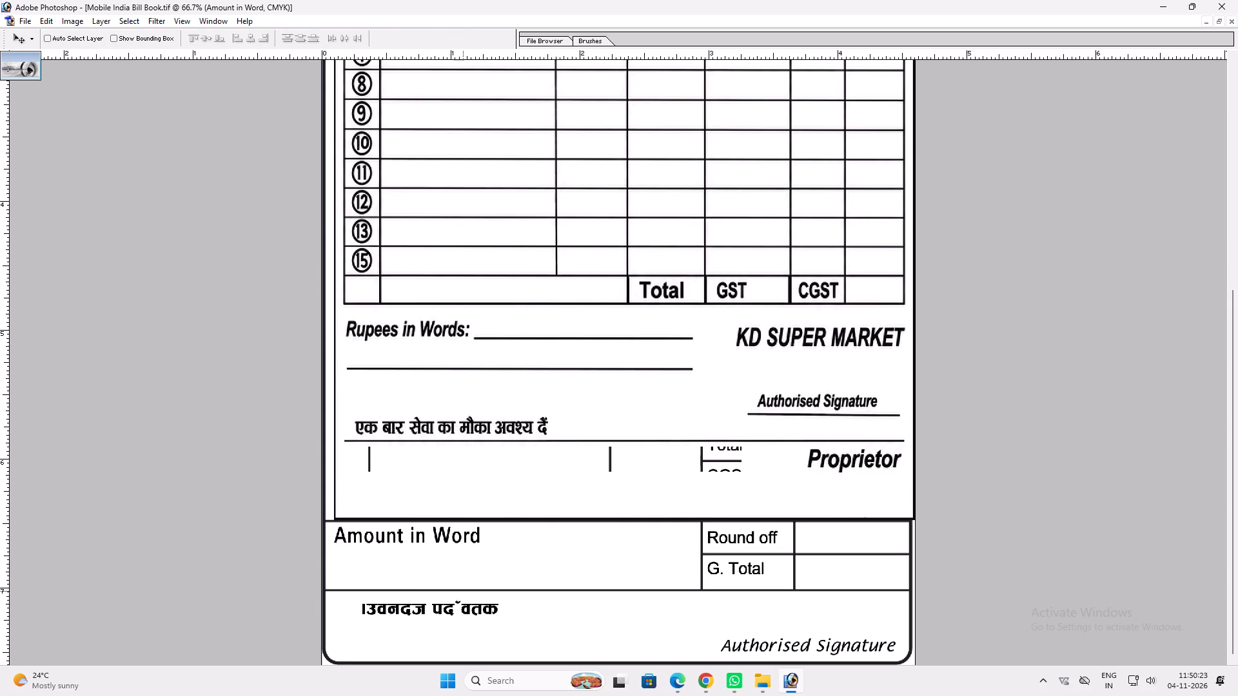
Replace the copied footer text with the Hindi line "एक बार सेवा का मौका अवश्य दें ।".
{"action": "left_click", "coordinate": [474, 604]}
{"action": "key", "text": "t"}
{"action": "left_click", "coordinate": [464, 609]}
{"action": "key", "text": "ctrl+a"}
{"action": "type", "text": ",d cj"}
{"action": "key", "text": "BackSpace"}
{"action": "type", "text": "kj"}
{"action": "key", "text": "space"}
{"action": "type", "text": "lsok dk ekSdk vo'; nsa A"}
{"action": "key", "text": "Return"}
{"action": "type", "text": "vvv"}
Move the Hindi line across so it sits fully inside the old bill's border, below the table.
{"action": "left_click_drag", "start_coordinate": [440, 615], "coordinate": [500, 614]}
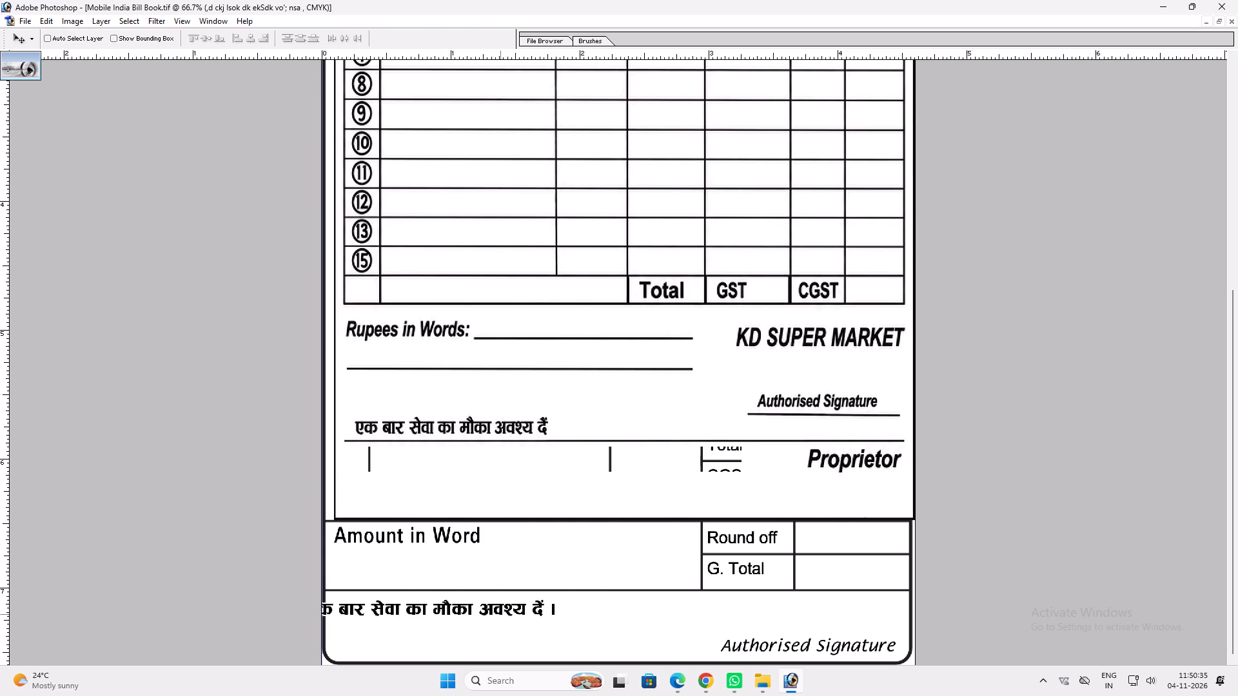
{"action": "left_click_drag", "start_coordinate": [500, 614], "coordinate": [545, 613]}
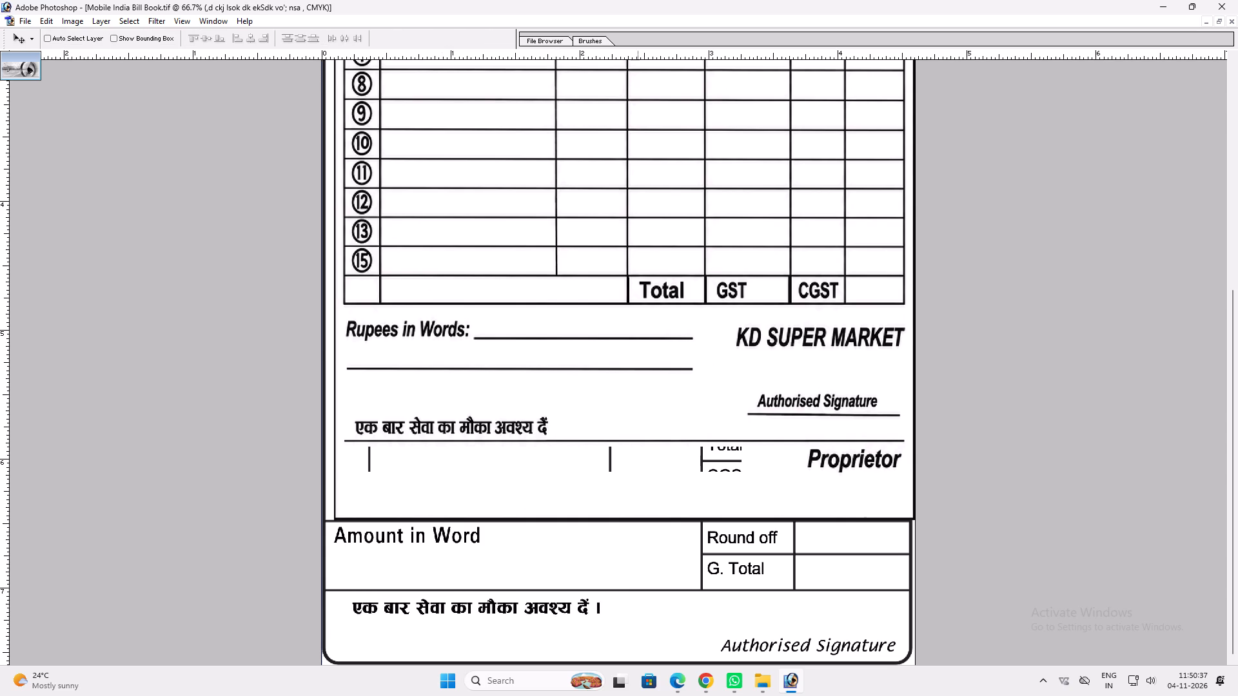
Move the KD bill up to uncover the old Total, CGST and SGST rows.
{"action": "left_click", "coordinate": [638, 327], "text": "ctrl"}
{"action": "left_click_drag", "start_coordinate": [620, 316], "coordinate": [613, 193], "text": "shift"}
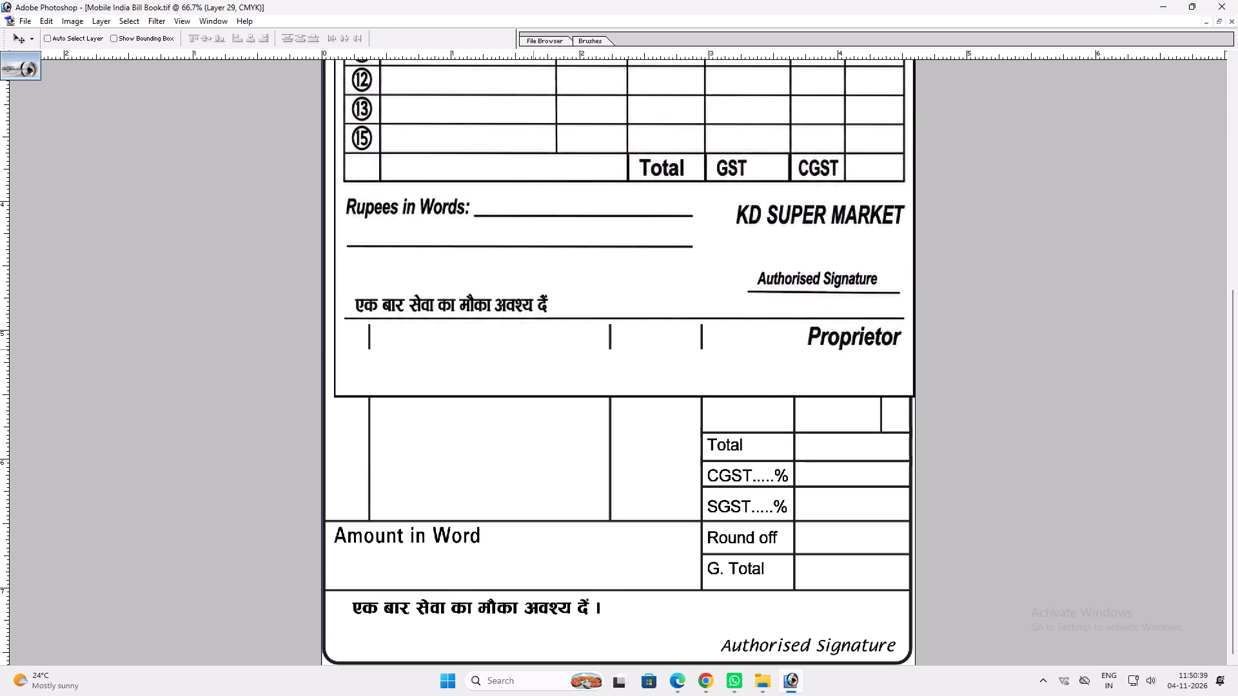
Replace the original Amount in Word text with "Rupees in words:", accepting font substitution.
{"action": "key", "text": "t"}
{"action": "left_click", "coordinate": [397, 548]}
{"action": "key", "text": "Return"}
{"action": "key", "text": "ctrl+a"}
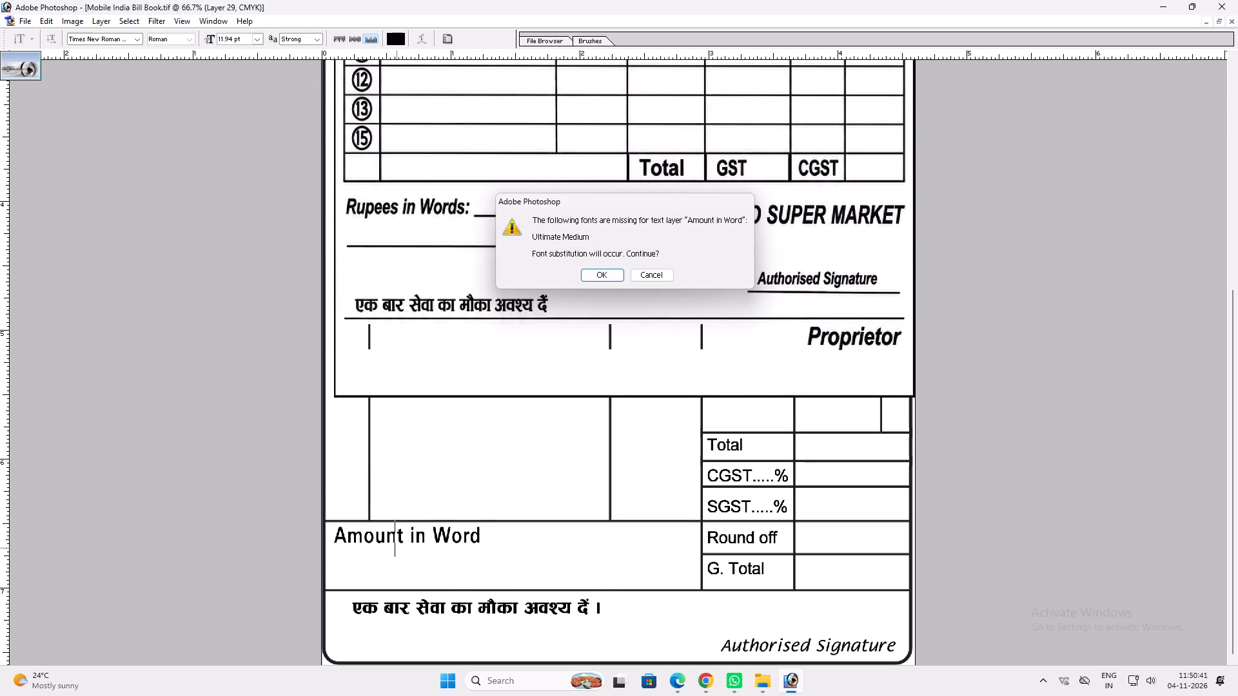
{"action": "type", "text": "Rupe"}
{"action": "type", "text": "es"}
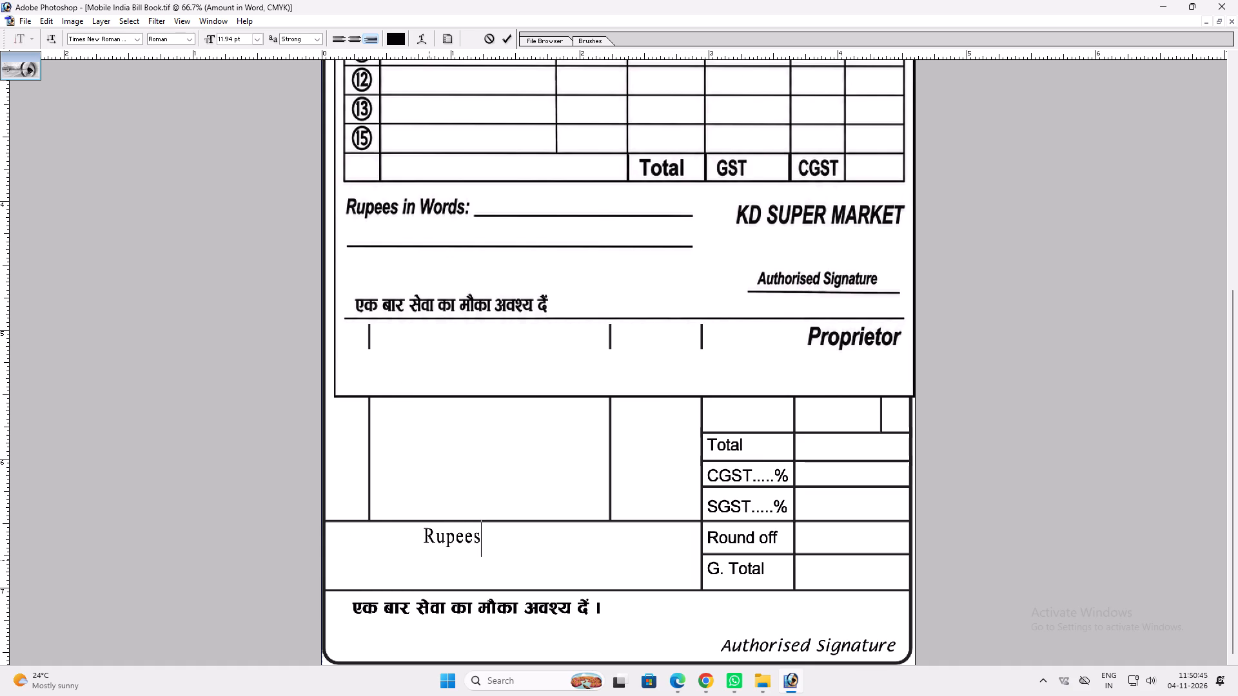
{"action": "key", "text": "space"}
{"action": "type", "text": "in word"}
{"action": "type", "text": "s:-"}
{"action": "key", "text": "BackSpace"}
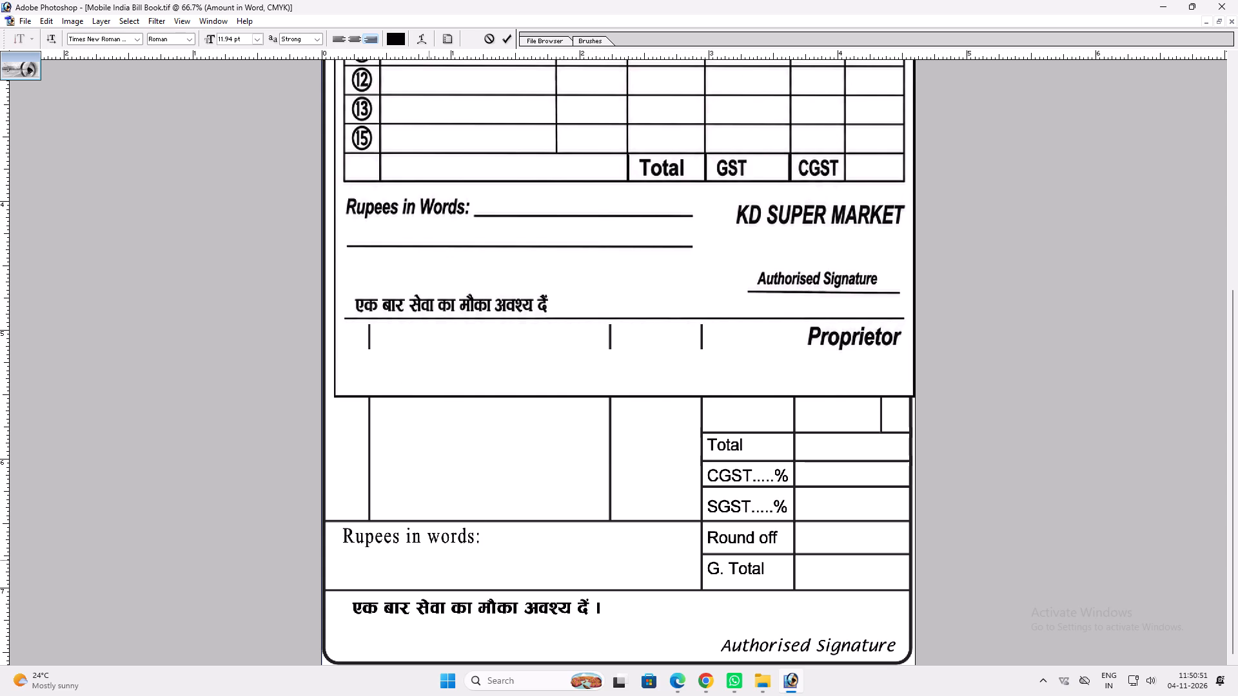
Add a fill-in line of underscores after "Rupees in words:".
{"action": "key", "text": "shift+underscore"}
{"action": "key", "text": "shift+underscore"}
{"action": "key", "text": "shift+underscore"}
{"action": "key", "text": "shift+underscore"}
{"action": "key", "text": "shift+underscore"}
{"action": "key", "text": "shift+underscore"}
{"action": "key", "text": "shift+underscore"}
{"action": "key", "text": "shift+underscore"}
{"action": "key", "text": "shift+underscore"}
{"action": "key", "text": "shift+underscore"}
{"action": "key", "text": "shift+underscore"}
{"action": "key", "text": "shift+underscore"}
{"action": "key", "text": "shift+underscore"}
{"action": "key", "text": "shift+underscore"}
{"action": "key", "text": "shift+underscore"}
{"action": "key", "text": "shift+underscore"}
{"action": "key", "text": "shift+underscore"}
{"action": "key", "text": "shift+underscore"}
{"action": "key", "text": "shift+underscore"}
{"action": "key", "text": "shift+underscore"}
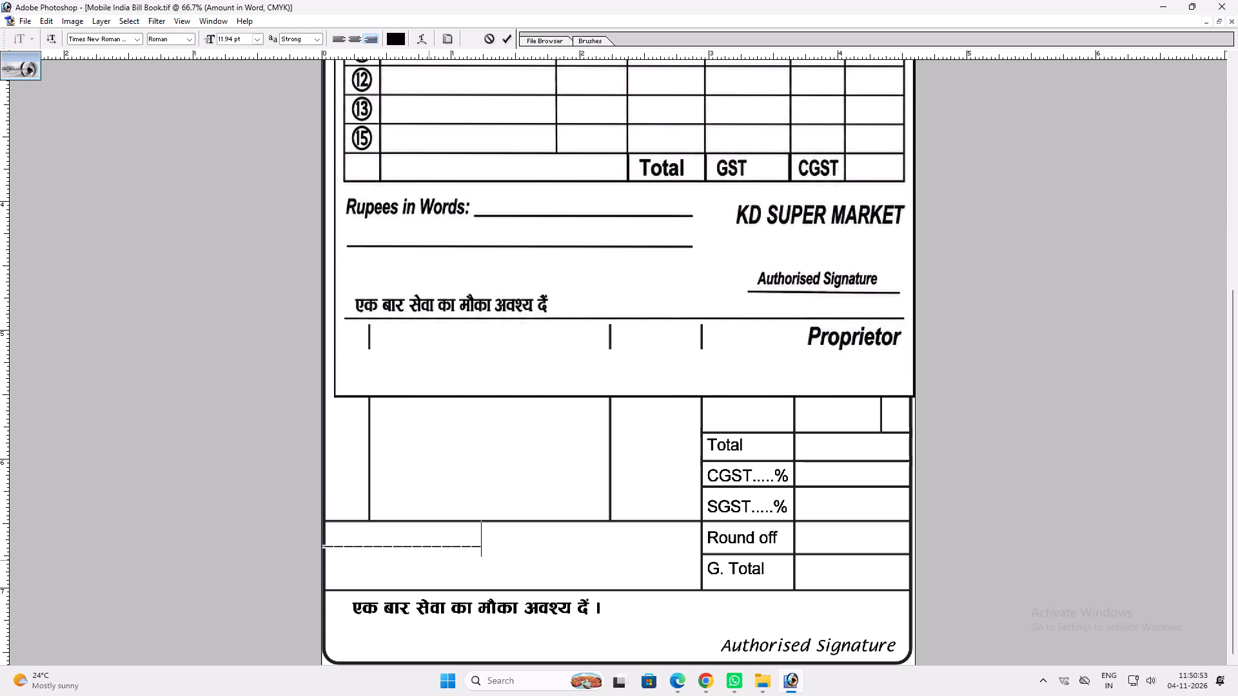
Tighten the letter spacing of the whole Rupees in words line.
{"action": "key", "text": "ctrl+a"}
{"action": "key", "text": "alt+Left"}
{"action": "key", "text": "alt+Left"}
{"action": "key", "text": "alt+Left"}
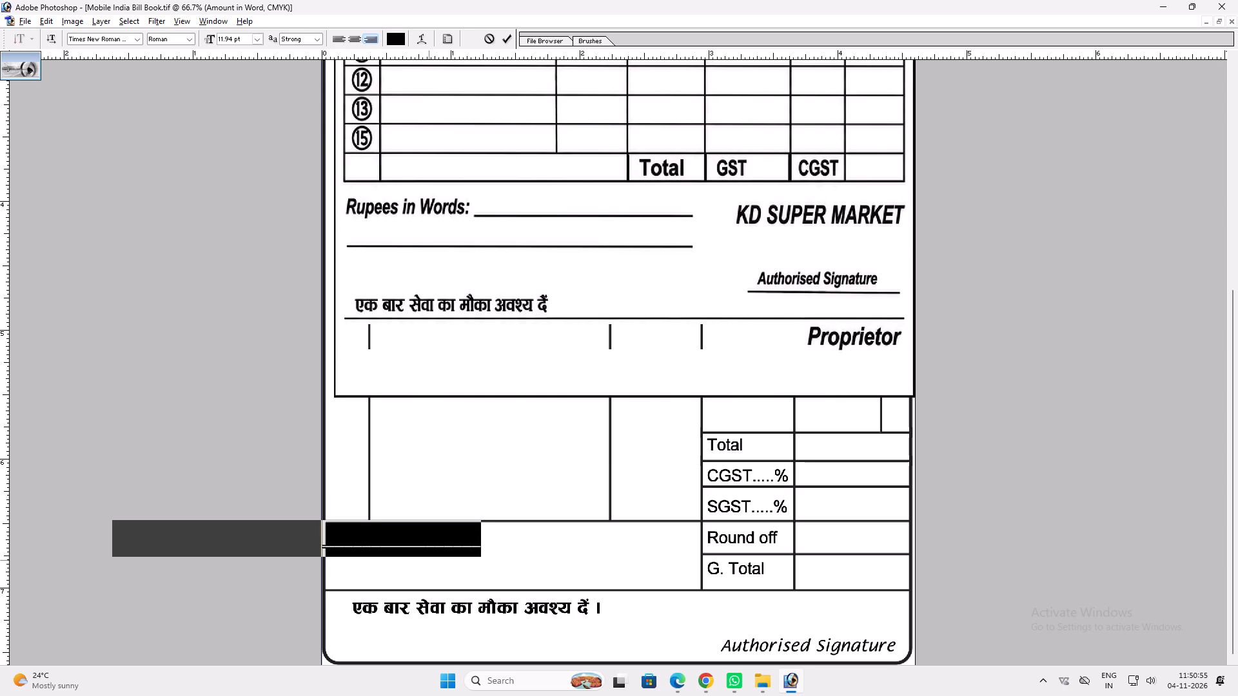
{"action": "key", "text": "ctrl+z"}
{"action": "key", "text": "ctrl+Return"}
Move the Rupees in words line inside its row, starting just inside the bill's border.
{"action": "type", "text": "vv"}
{"action": "left_click_drag", "start_coordinate": [431, 549], "coordinate": [633, 554]}
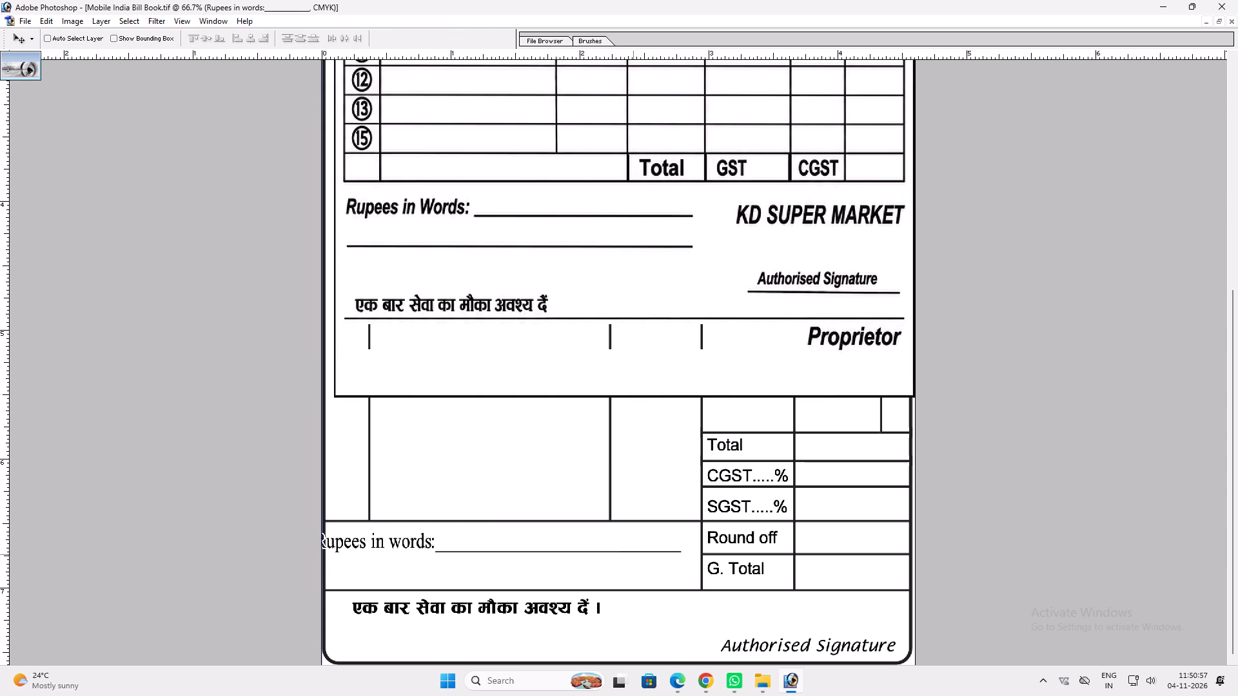
{"action": "left_click_drag", "start_coordinate": [633, 554], "coordinate": [652, 550]}
Scale the Rupees in words line down to about 11.26 pt so it ends short of the Round off cell.
{"action": "key", "text": "ctrl+t"}
{"action": "left_click_drag", "start_coordinate": [698, 546], "coordinate": [689, 547], "text": "shift"}
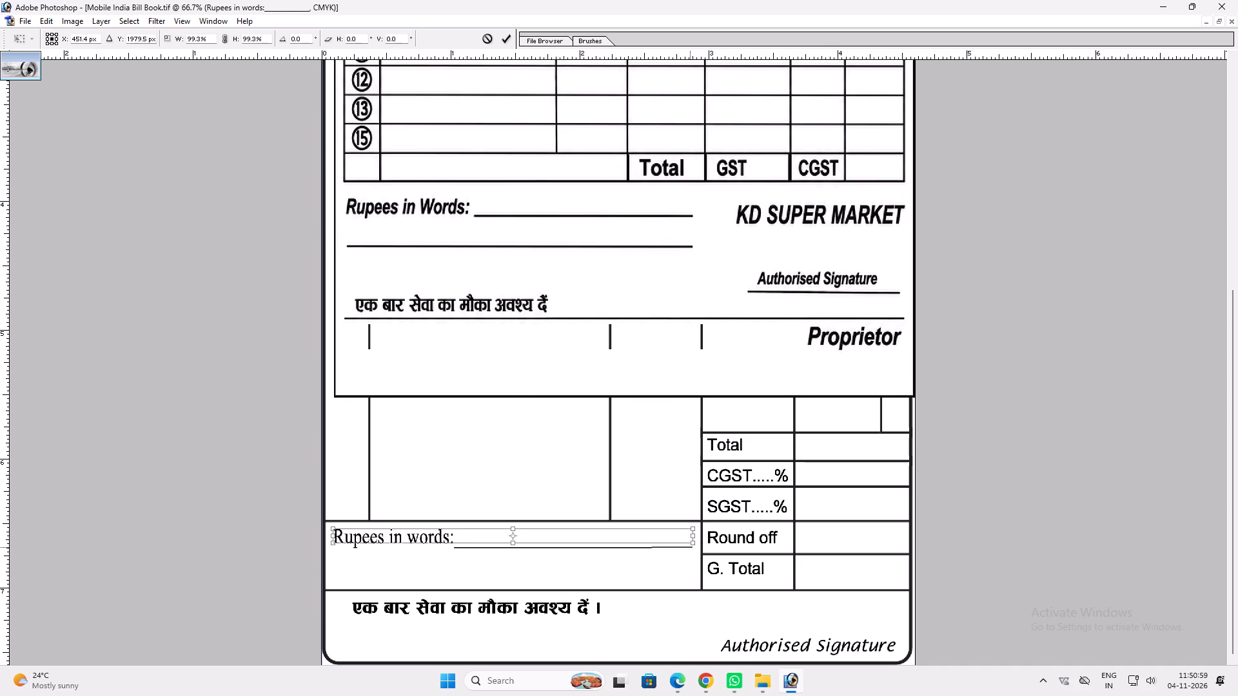
{"action": "left_click_drag", "start_coordinate": [689, 547], "coordinate": [677, 546], "text": "shift"}
{"action": "key", "text": "Return"}
Add a second line of underscores below the Rupees in words line, spanning nearly its full width within the bill's border.
{"action": "key", "text": "t"}
{"action": "left_click", "coordinate": [381, 551]}
{"action": "key", "text": "End"}
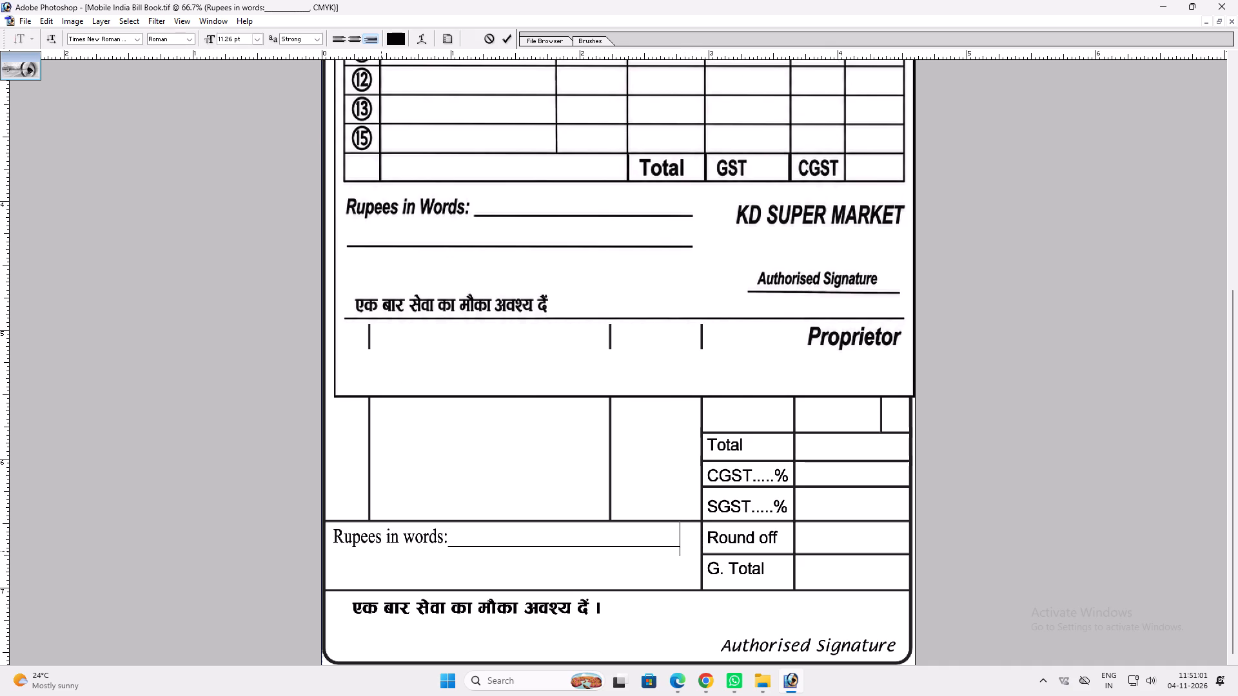
{"action": "key", "text": "Return"}
{"action": "key", "text": "shift+underscore"}
{"action": "key", "text": "shift+underscore"}
{"action": "key", "text": "shift+underscore"}
{"action": "key", "text": "shift+underscore"}
{"action": "key", "text": "shift+underscore"}
{"action": "key", "text": "shift+underscore"}
{"action": "key", "text": "shift+underscore"}
{"action": "key", "text": "shift+underscore"}
{"action": "key", "text": "shift+underscore"}
{"action": "key", "text": "shift+underscore"}
{"action": "key", "text": "shift+underscore"}
{"action": "key", "text": "shift+underscore"}
{"action": "key", "text": "shift+underscore"}
{"action": "key", "text": "shift+underscore"}
{"action": "key", "text": "shift+underscore"}
{"action": "key", "text": "shift+underscore"}
{"action": "key", "text": "shift+underscore"}
{"action": "key", "text": "shift+underscore"}
{"action": "key", "text": "shift+underscore"}
{"action": "key", "text": "shift+underscore"}
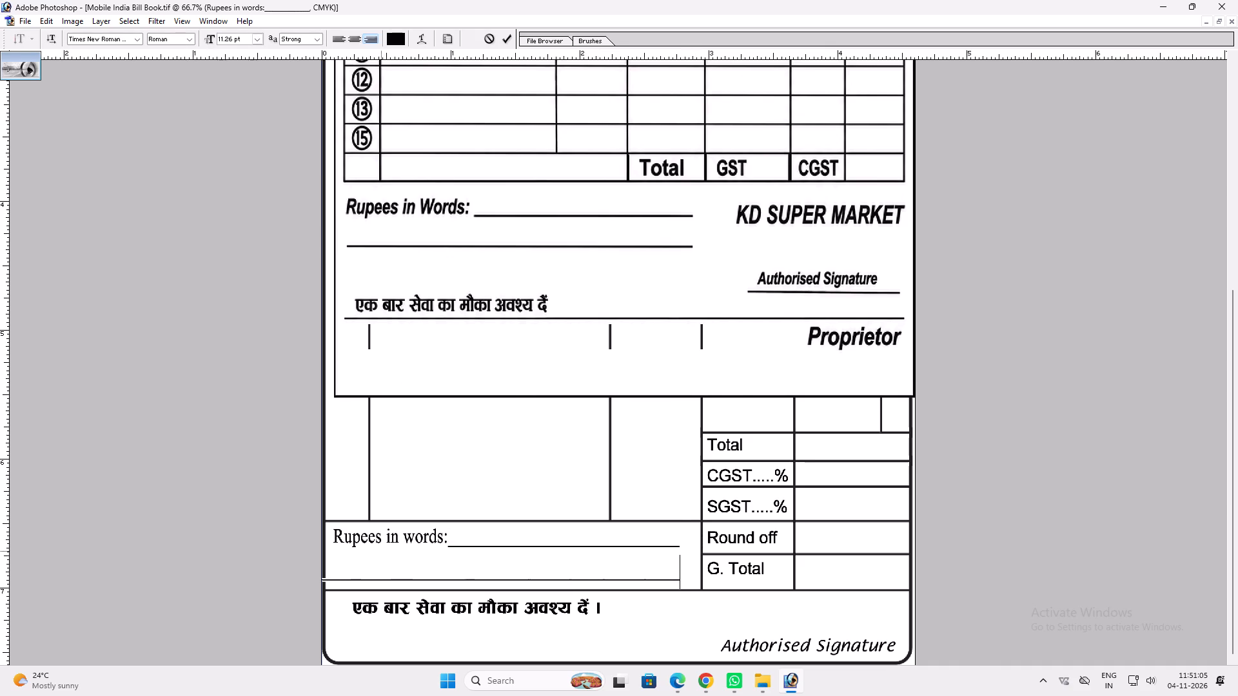
{"action": "key", "text": "BackSpace"}
{"action": "key", "text": "BackSpace"}
{"action": "key", "text": "BackSpace"}
{"action": "key", "text": "BackSpace"}
{"action": "key", "text": "BackSpace"}
{"action": "key", "text": "BackSpace"}
{"action": "key", "text": "BackSpace"}
{"action": "key", "text": "BackSpace"}
{"action": "key", "text": "BackSpace"}
{"action": "key", "text": "shift+underscore"}
Reduce the line spacing of the Rupees in words text so the second fill-in line moves up within its row.
{"action": "key", "text": "ctrl+a"}
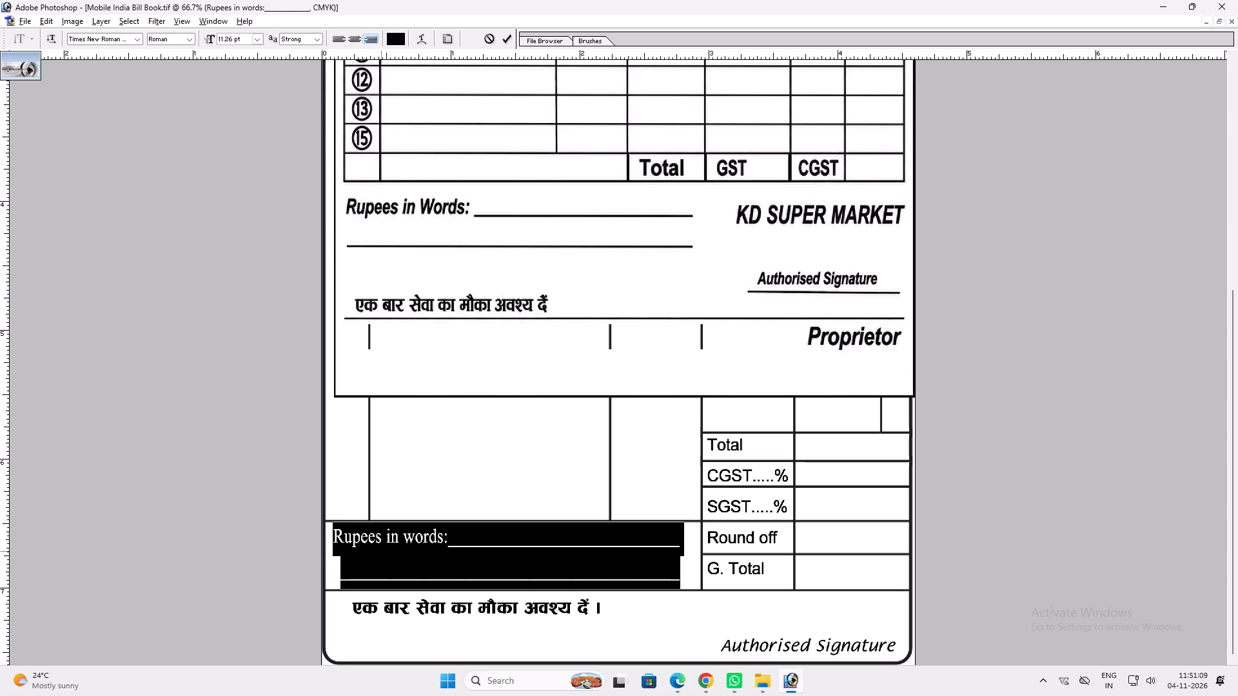
{"action": "key", "text": "alt+Up"}
{"action": "key", "text": "alt+Up"}
{"action": "key", "text": "ctrl+z"}
{"action": "key", "text": "ctrl+Return"}
Scale the two-line Rupees in words text to 101.7% width and 106.5% height.
{"action": "key", "text": "ctrl+t"}
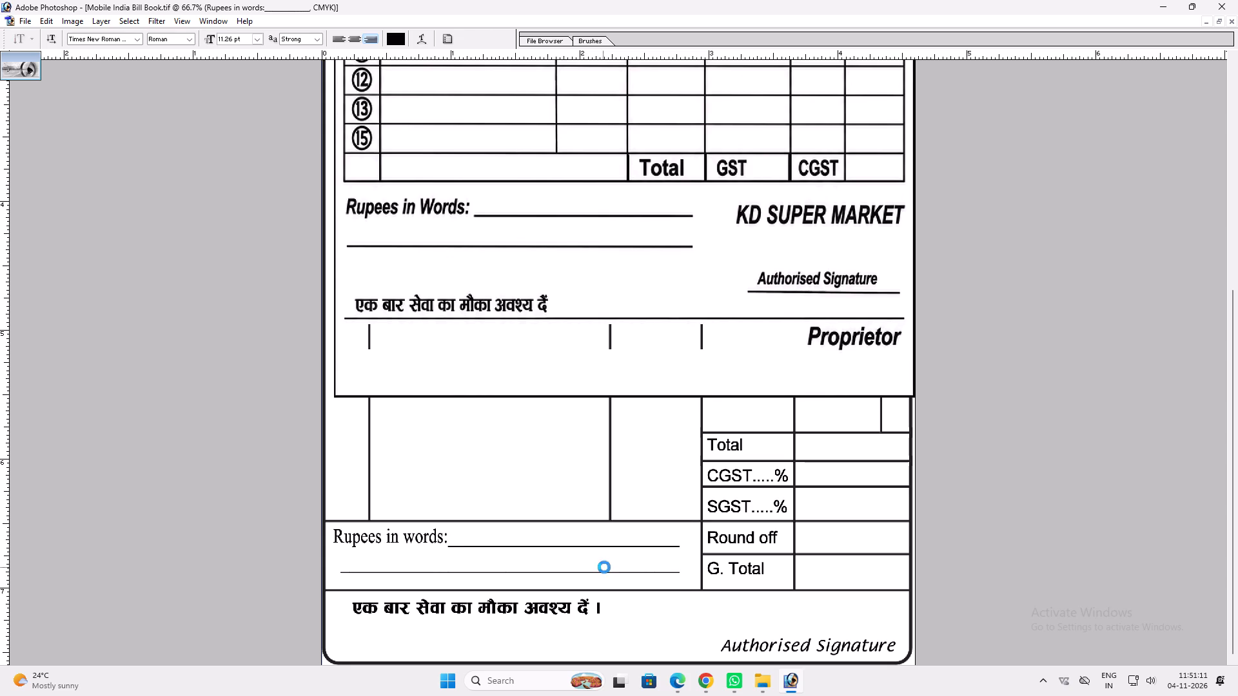
{"action": "left_click_drag", "start_coordinate": [683, 575], "coordinate": [689, 575], "text": "shift"}
{"action": "left_click", "coordinate": [669, 572], "text": "shift"}
{"action": "key", "text": "Return"}
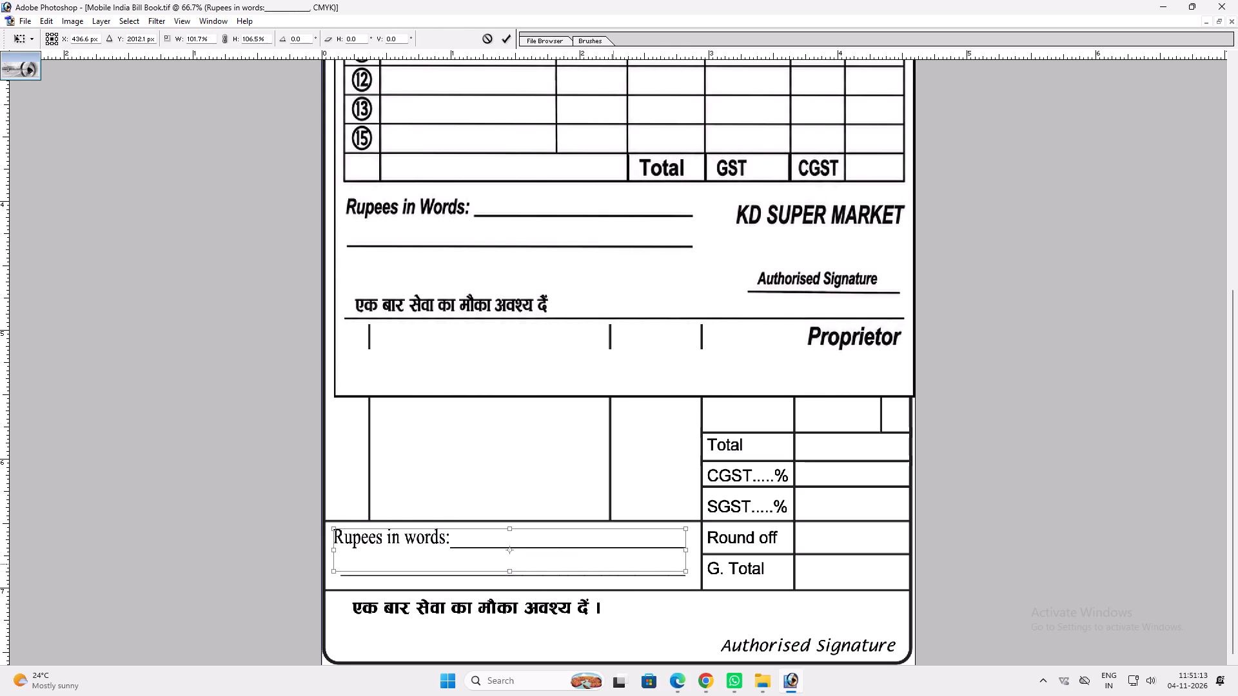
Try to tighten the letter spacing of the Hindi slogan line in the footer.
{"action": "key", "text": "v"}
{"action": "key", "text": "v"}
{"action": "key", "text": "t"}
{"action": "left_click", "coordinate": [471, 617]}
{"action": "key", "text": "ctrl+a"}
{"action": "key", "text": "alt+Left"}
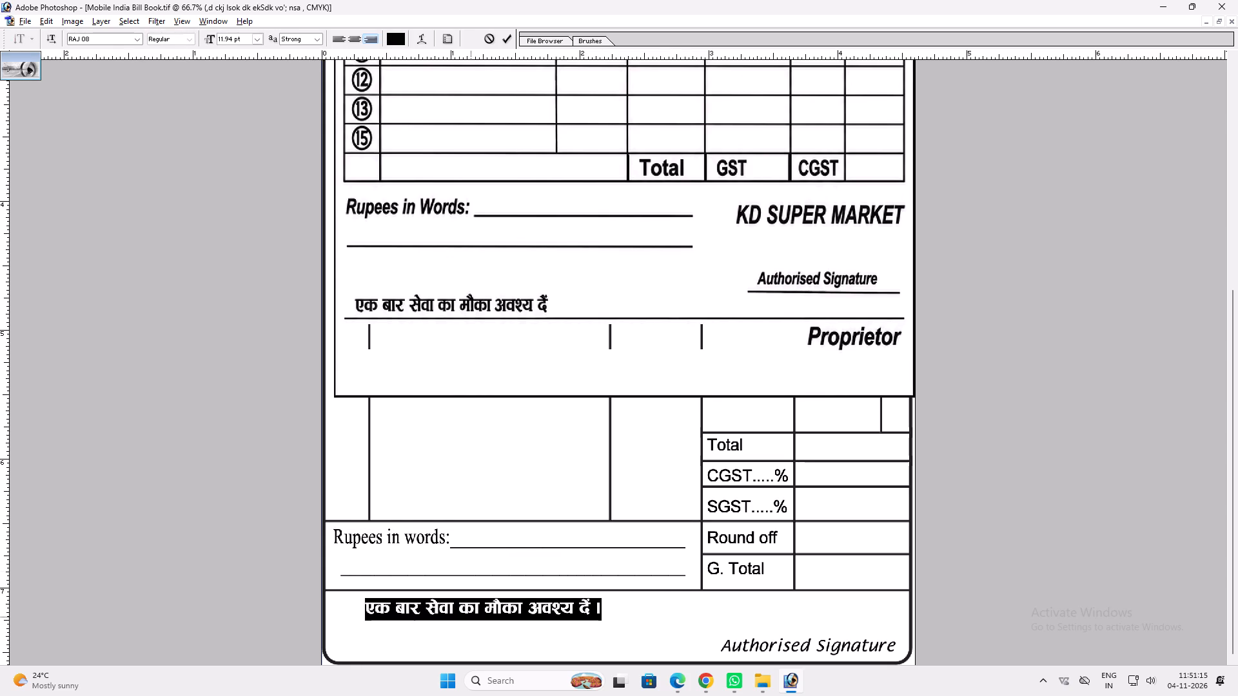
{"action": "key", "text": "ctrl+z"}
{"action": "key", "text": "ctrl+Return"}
Move the footer's Hindi slogan line slightly closer to the bill's left border.
{"action": "key", "text": "v"}
{"action": "left_click_drag", "start_coordinate": [464, 616], "coordinate": [442, 619]}
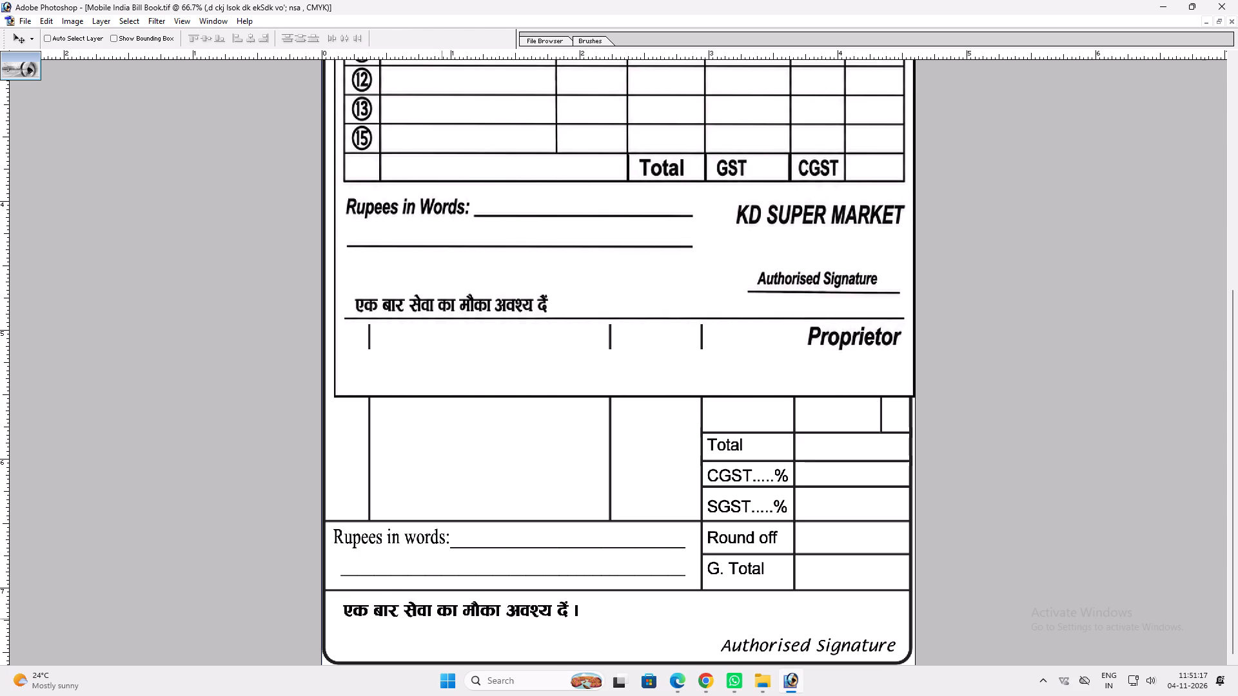
{"action": "left_click_drag", "start_coordinate": [442, 619], "coordinate": [445, 615]}
Underline the footer's Authorised Signature text, accepting the substitution of its missing font.
{"action": "key", "text": "t"}
{"action": "left_click", "coordinate": [729, 644]}
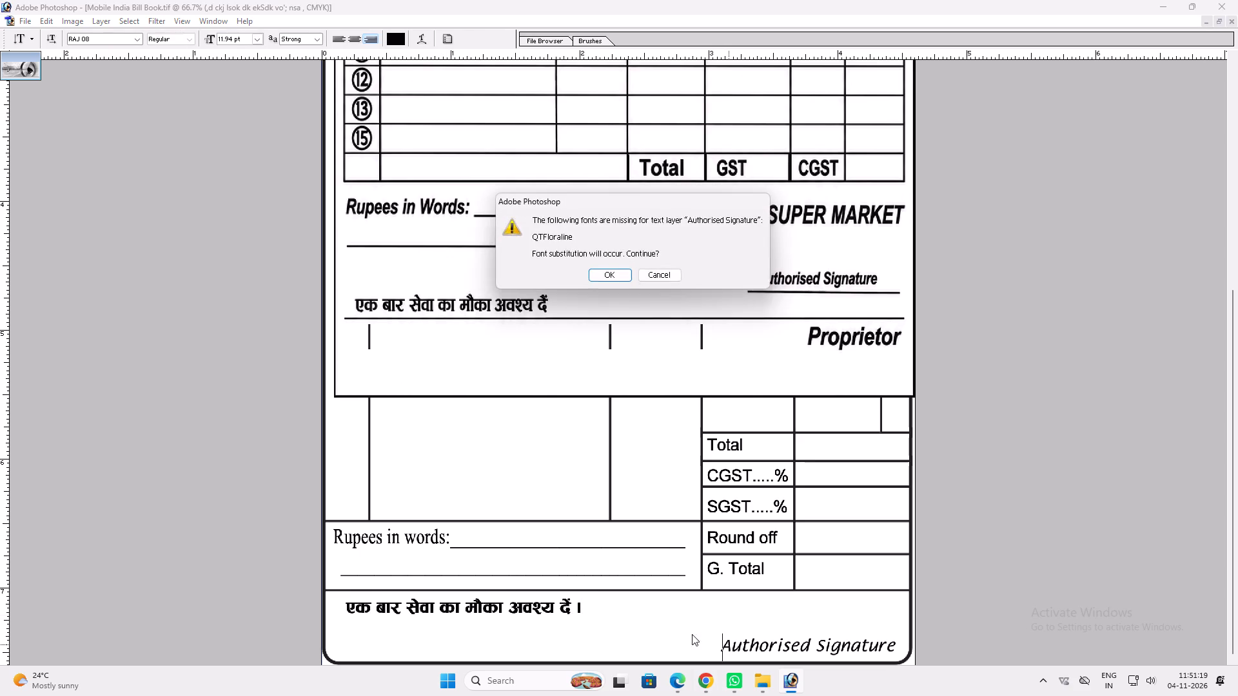
{"action": "key", "text": "ctrl+Return"}
{"action": "key", "text": "ctrl+a"}
{"action": "key", "text": "ctrl+t"}
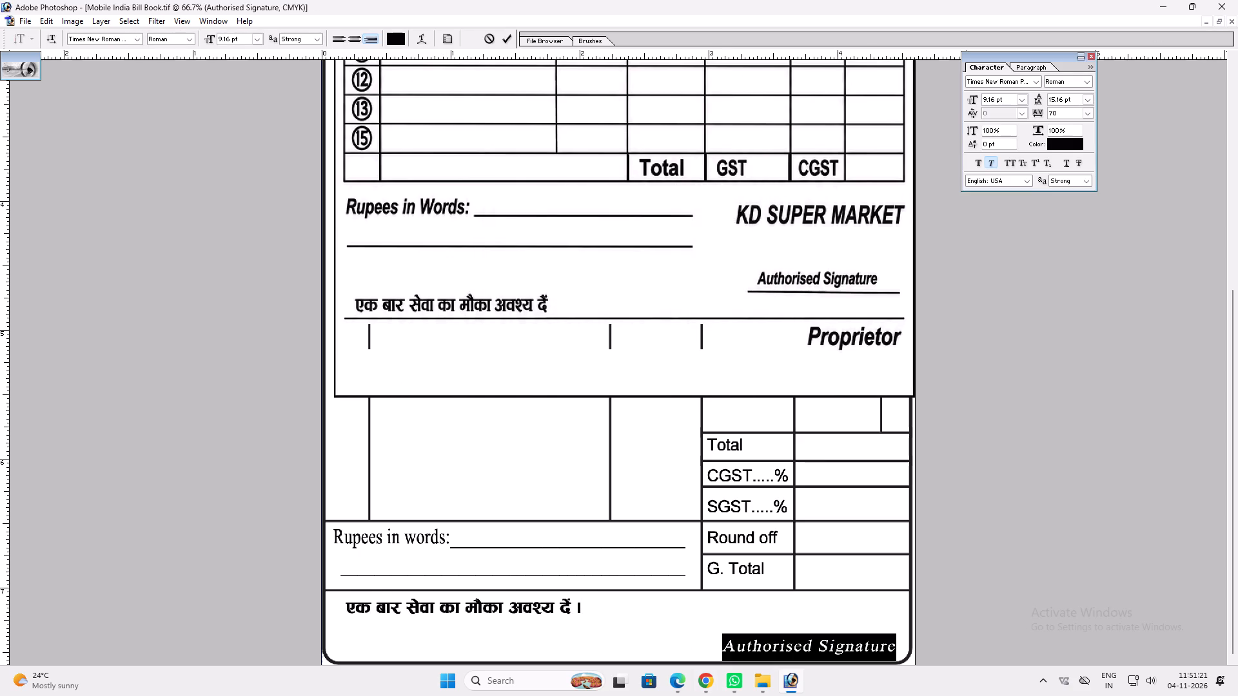
{"action": "left_click", "coordinate": [1068, 163]}
{"action": "key", "text": "Return"}
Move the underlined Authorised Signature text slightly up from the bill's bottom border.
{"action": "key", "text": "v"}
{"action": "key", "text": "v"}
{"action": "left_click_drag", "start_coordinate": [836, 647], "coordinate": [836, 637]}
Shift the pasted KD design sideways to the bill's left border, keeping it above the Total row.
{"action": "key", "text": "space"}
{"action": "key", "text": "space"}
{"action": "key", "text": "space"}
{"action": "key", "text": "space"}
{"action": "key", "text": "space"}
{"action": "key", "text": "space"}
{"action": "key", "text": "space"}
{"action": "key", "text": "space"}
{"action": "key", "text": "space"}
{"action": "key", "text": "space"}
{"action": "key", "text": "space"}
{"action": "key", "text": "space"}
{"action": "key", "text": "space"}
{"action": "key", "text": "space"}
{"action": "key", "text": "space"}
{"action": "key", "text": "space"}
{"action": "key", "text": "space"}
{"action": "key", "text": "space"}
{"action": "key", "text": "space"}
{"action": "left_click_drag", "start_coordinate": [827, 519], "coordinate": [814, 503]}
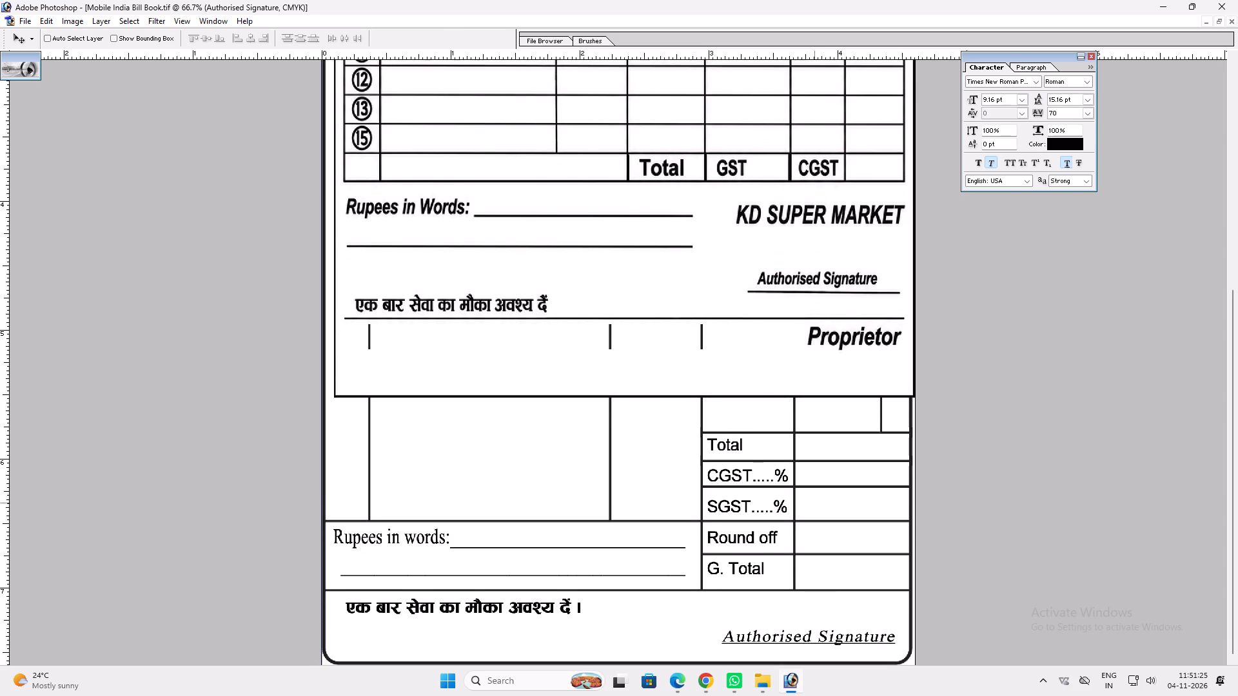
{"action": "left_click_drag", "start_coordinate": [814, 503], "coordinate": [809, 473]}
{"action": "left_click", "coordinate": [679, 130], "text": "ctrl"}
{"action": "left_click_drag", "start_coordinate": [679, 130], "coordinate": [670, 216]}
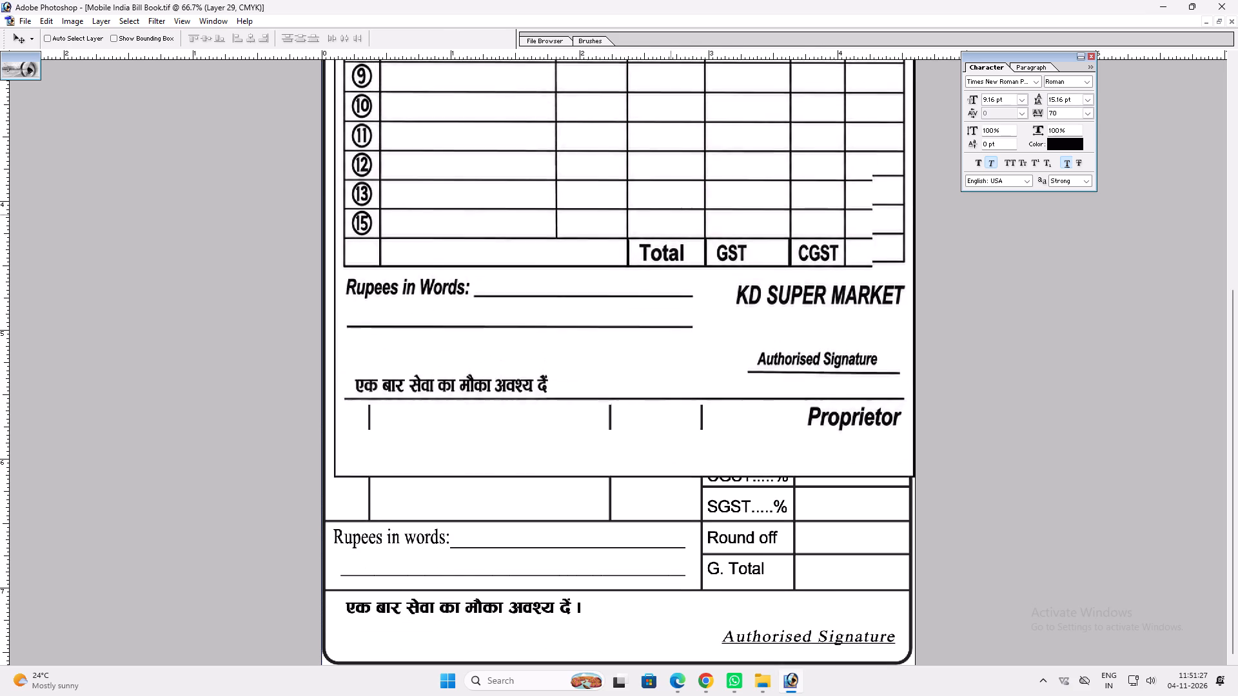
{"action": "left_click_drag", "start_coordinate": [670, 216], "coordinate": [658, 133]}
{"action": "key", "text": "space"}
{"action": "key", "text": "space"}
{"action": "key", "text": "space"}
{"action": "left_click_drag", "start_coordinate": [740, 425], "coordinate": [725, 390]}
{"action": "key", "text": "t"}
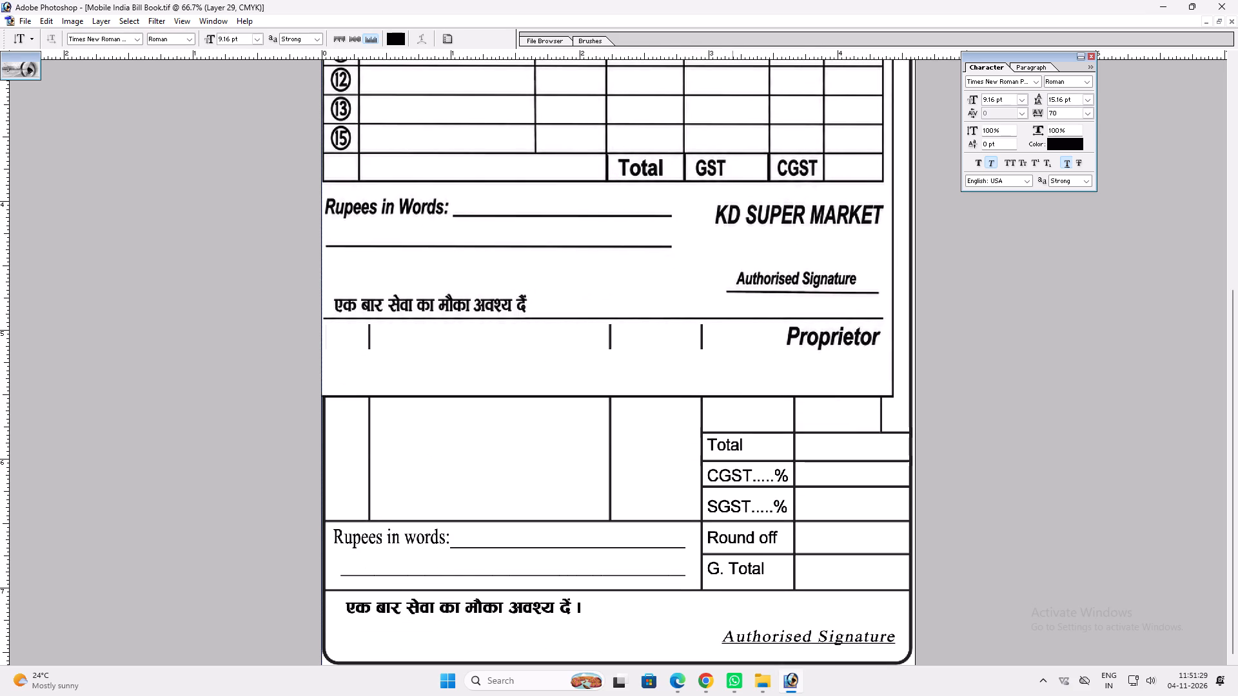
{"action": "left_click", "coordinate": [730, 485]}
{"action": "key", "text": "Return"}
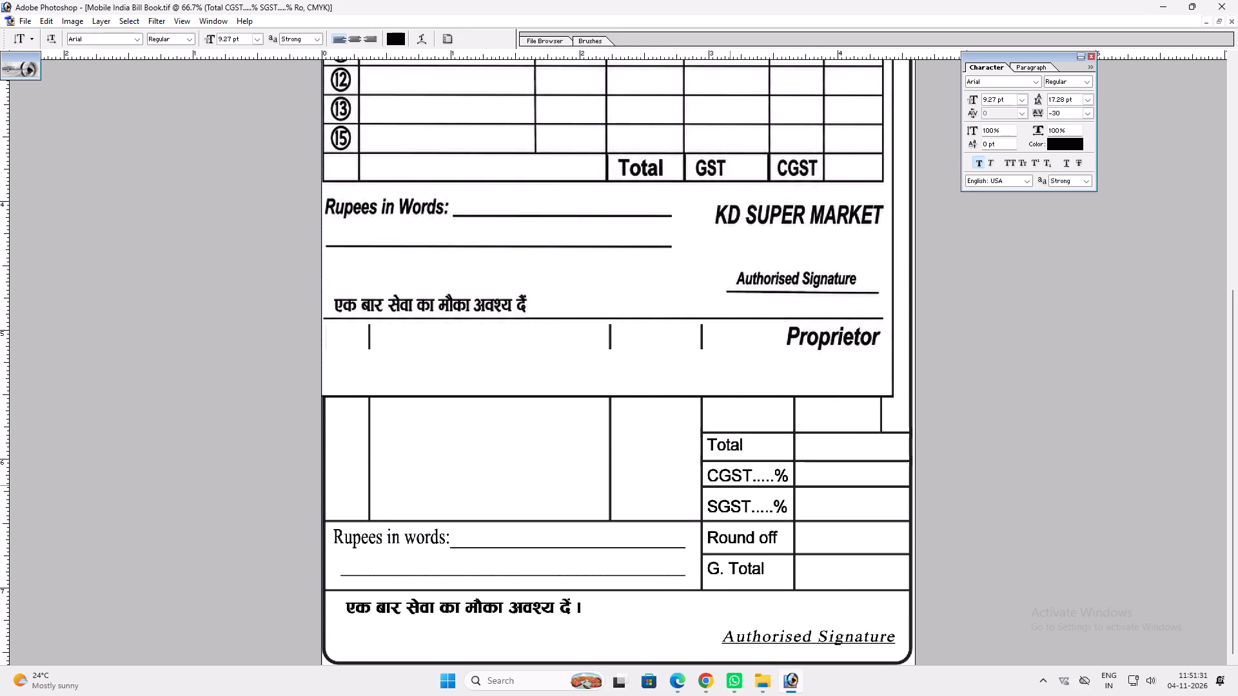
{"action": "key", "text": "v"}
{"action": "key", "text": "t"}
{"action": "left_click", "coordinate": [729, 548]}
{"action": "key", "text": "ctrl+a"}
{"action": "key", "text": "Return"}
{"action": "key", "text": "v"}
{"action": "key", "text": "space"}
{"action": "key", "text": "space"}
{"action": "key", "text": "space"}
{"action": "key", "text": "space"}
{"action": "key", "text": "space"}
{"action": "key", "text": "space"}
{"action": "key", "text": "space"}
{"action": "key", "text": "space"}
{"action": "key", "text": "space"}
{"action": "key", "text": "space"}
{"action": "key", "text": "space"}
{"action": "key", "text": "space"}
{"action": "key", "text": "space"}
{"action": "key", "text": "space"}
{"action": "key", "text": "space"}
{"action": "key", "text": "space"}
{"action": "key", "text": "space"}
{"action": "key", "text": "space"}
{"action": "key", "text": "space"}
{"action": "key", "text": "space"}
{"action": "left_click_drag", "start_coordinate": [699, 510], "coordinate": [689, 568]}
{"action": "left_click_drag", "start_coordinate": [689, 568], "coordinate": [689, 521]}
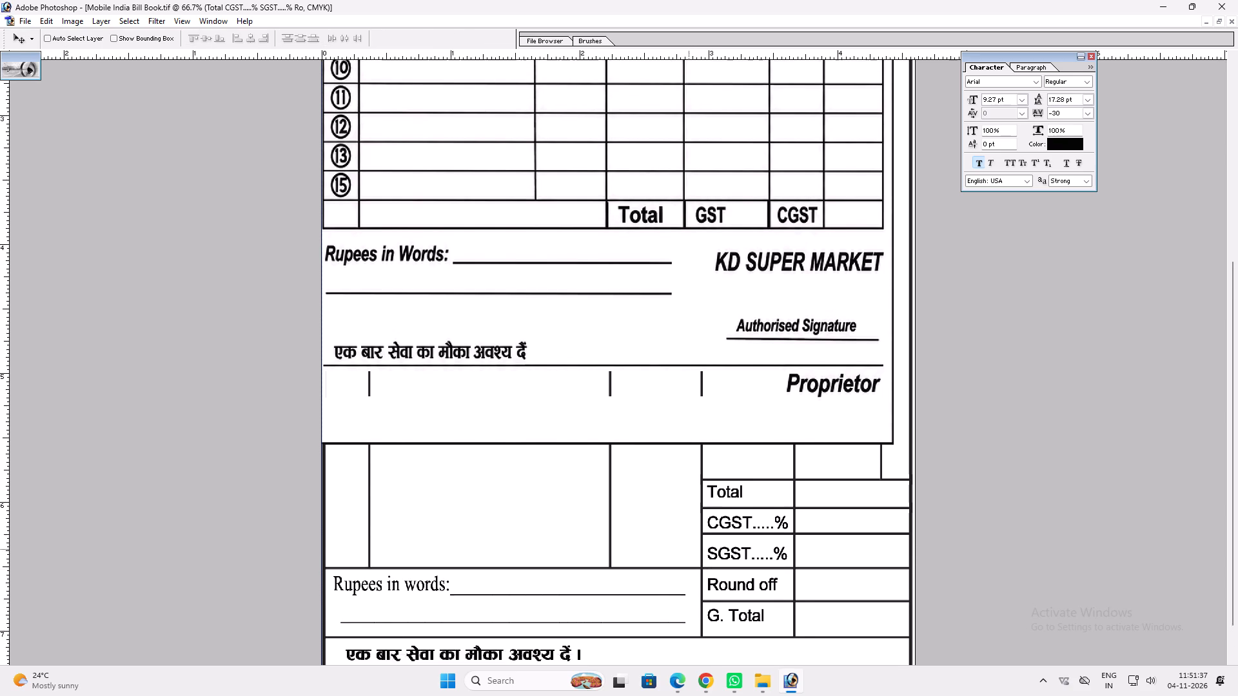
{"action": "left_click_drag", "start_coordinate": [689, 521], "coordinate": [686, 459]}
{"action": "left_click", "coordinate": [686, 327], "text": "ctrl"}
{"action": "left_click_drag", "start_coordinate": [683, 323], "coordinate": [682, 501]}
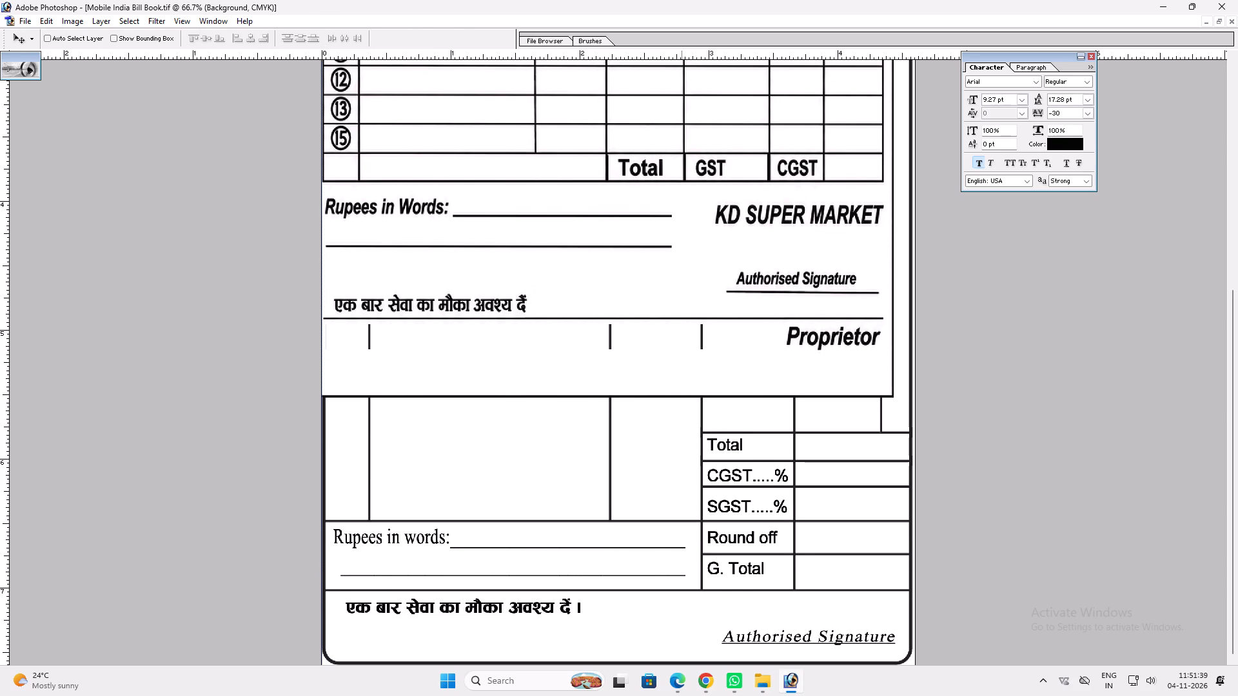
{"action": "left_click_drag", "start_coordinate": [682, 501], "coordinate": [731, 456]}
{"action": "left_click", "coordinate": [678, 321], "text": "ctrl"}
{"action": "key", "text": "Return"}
Move the pasted KD design slightly down and partly past the bill's left edge, leaving the footer rows uncovered.
{"action": "left_click", "coordinate": [662, 278], "text": "ctrl"}
{"action": "left_click_drag", "start_coordinate": [661, 277], "coordinate": [671, 356]}
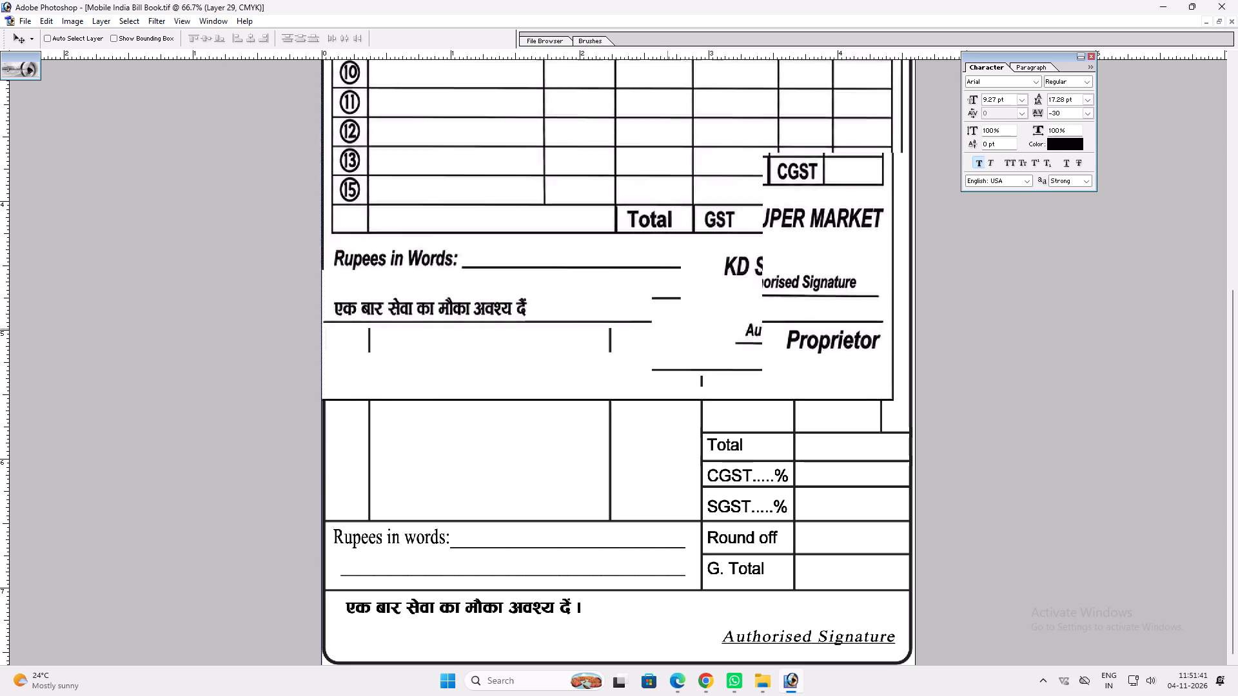
{"action": "left_click_drag", "start_coordinate": [671, 356], "coordinate": [629, 414]}
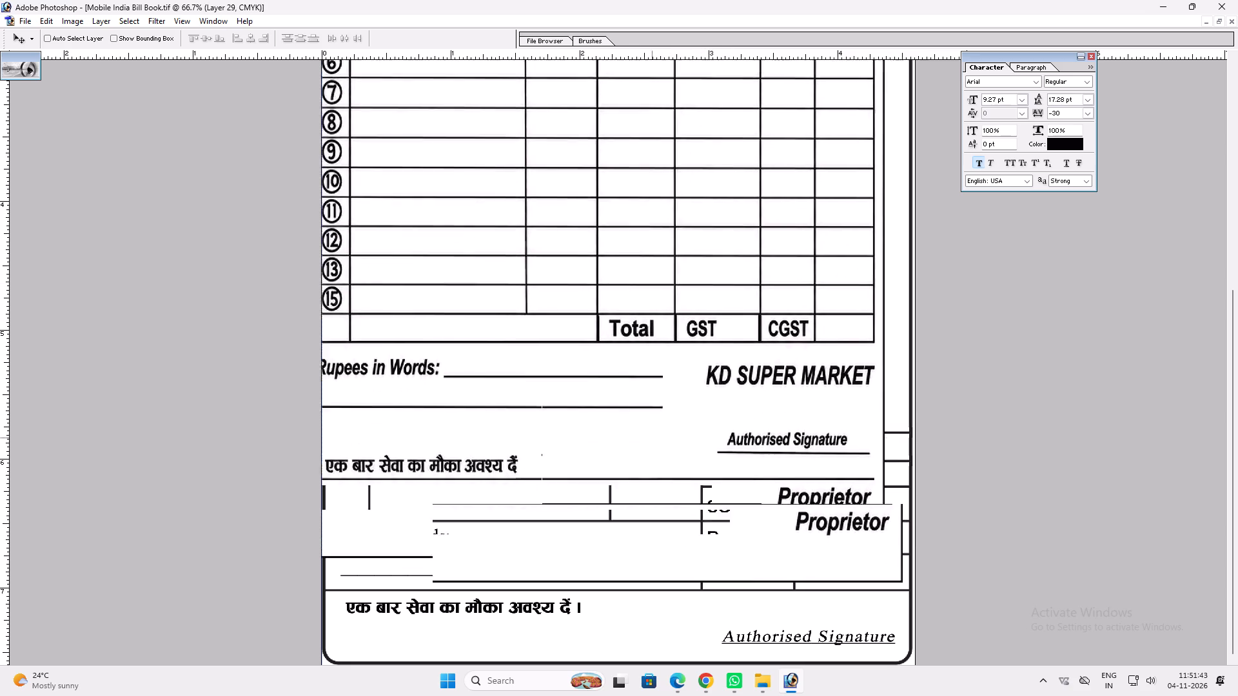
{"action": "left_click_drag", "start_coordinate": [629, 414], "coordinate": [614, 315]}
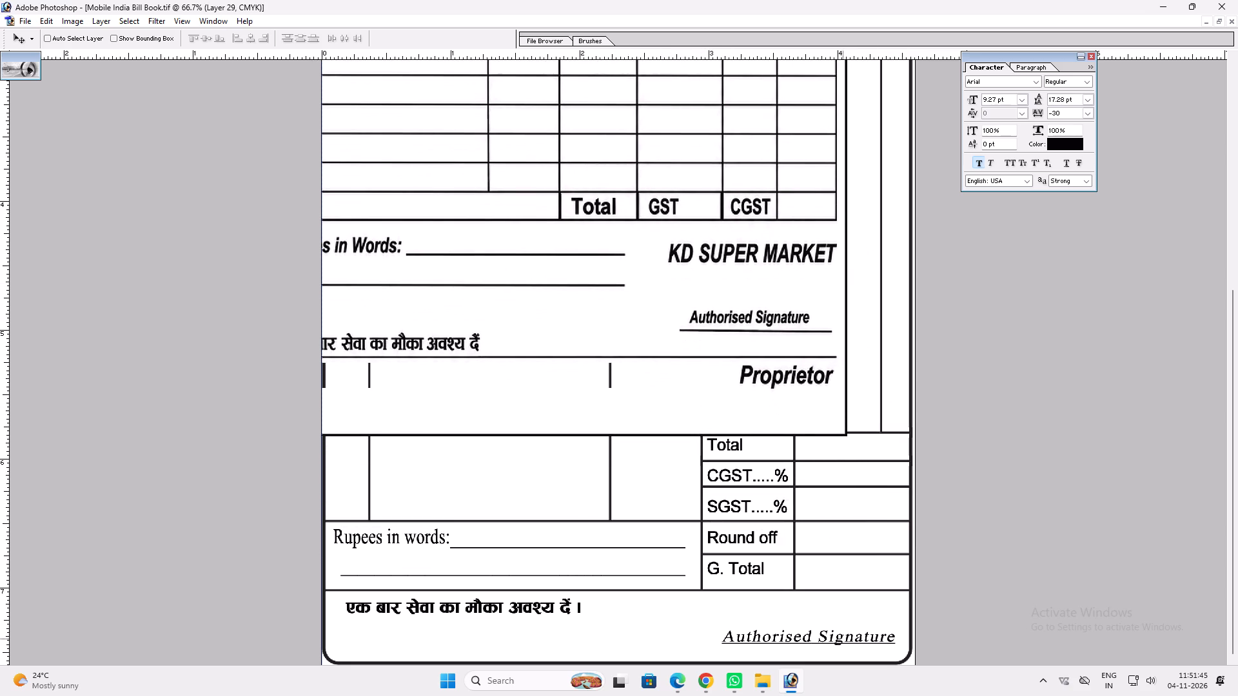
Move the underlined Authorised Signature text down, close to the bill's bottom border.
{"action": "left_click", "coordinate": [826, 637], "text": "ctrl"}
{"action": "left_click", "coordinate": [823, 637], "text": "ctrl"}
{"action": "left_click_drag", "start_coordinate": [823, 635], "coordinate": [825, 643]}
{"action": "key", "text": "t"}
{"action": "left_click", "coordinate": [826, 642]}
{"action": "key", "text": "Return"}
{"action": "key", "text": "t"}
{"action": "left_click", "coordinate": [826, 642]}
{"action": "key", "text": "Return"}
{"action": "type", "text": "vvv"}
{"action": "left_click_drag", "start_coordinate": [820, 642], "coordinate": [818, 653]}
Duplicate the Authorised Signature text directly above the original.
{"action": "left_click_drag", "start_coordinate": [816, 638], "coordinate": [812, 619], "text": "alt"}
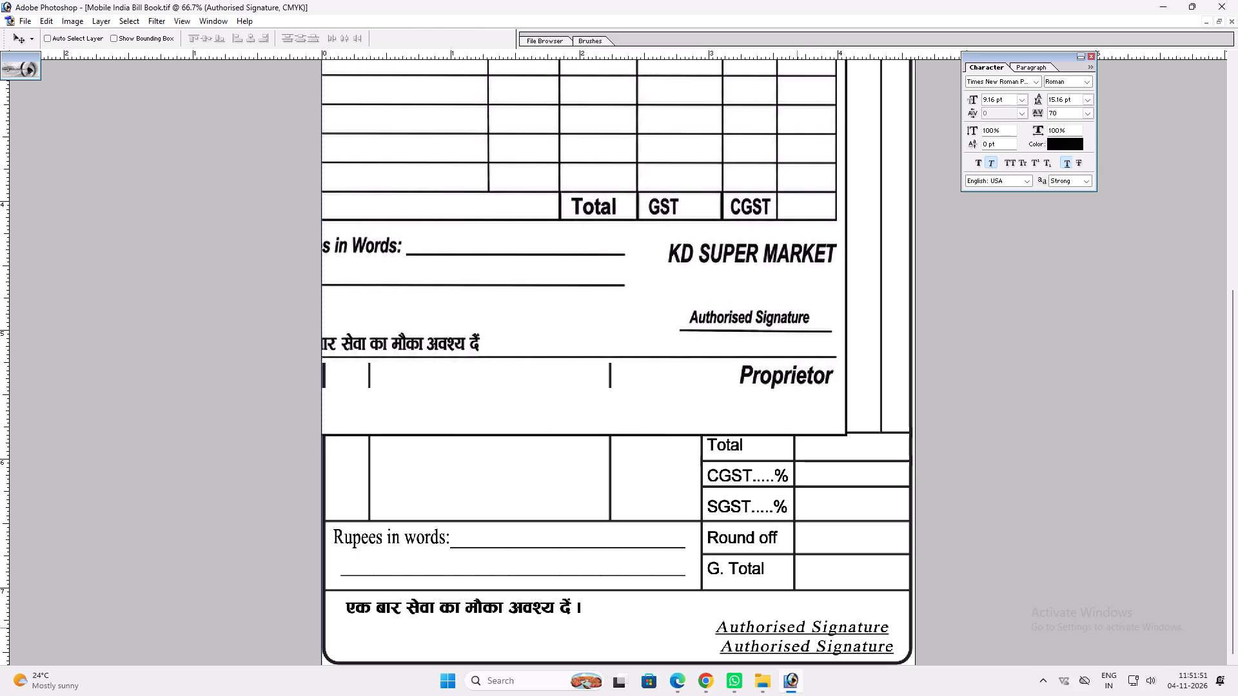
Remove the underline from the upper copy of the Authorised Signature text.
{"action": "key", "text": "t"}
{"action": "left_click", "coordinate": [797, 628]}
{"action": "key", "text": "ctrl+a"}
{"action": "key", "text": "ctrl+t"}
{"action": "key", "text": "ctrl+t"}
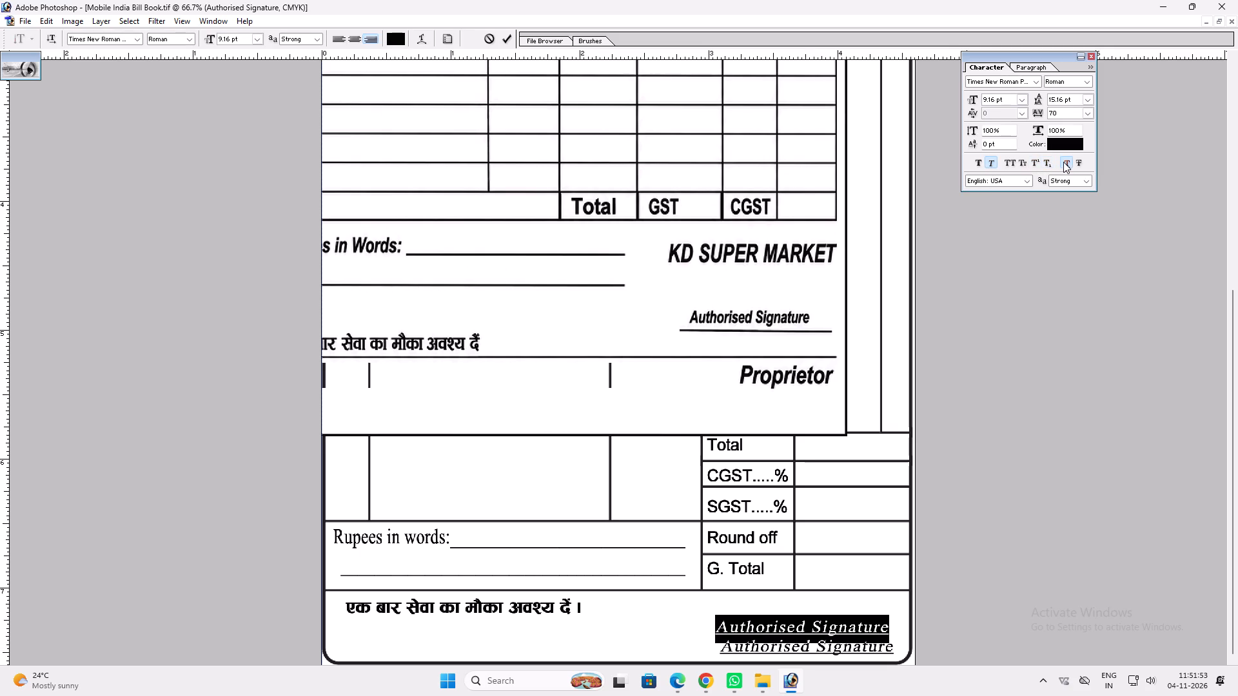
{"action": "left_click", "coordinate": [1063, 162]}
Replace the upper copy's text with "KD" and apply All Caps to it.
{"action": "left_click", "coordinate": [801, 633]}
{"action": "key", "text": "ctrl+a"}
{"action": "type", "text": "KD"}
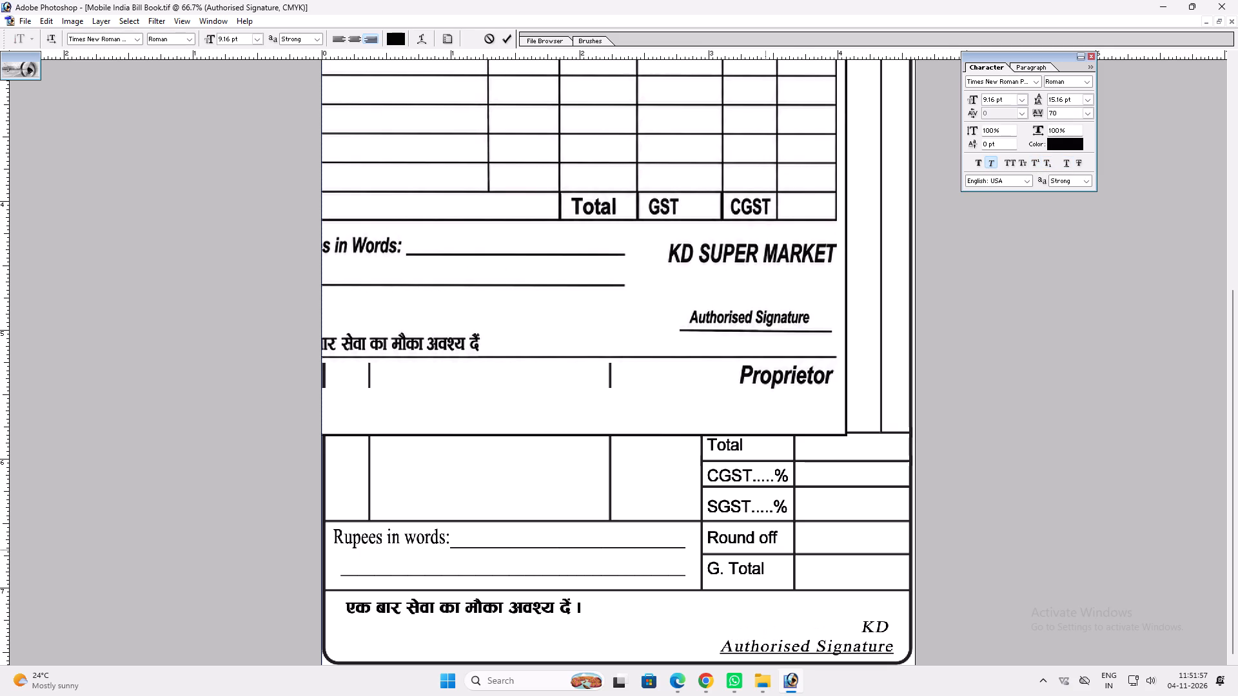
{"action": "key", "text": "ctrl+a"}
{"action": "key", "text": "ctrl+shift+k"}
Extend the KD text to read "KD Super Marker", turn off All Caps, and place it above Authorised Signature.
{"action": "left_click_drag", "start_coordinate": [1003, 550], "coordinate": [791, 552]}
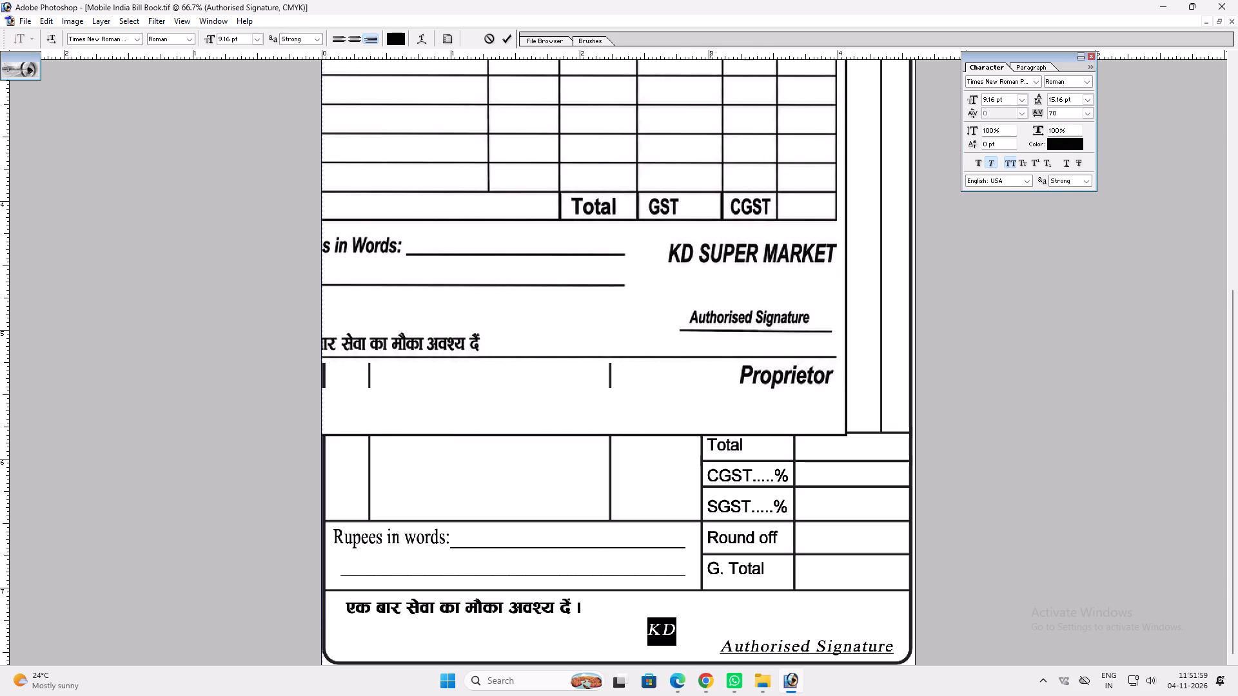
{"action": "left_click", "coordinate": [674, 630]}
{"action": "key", "text": "space"}
{"action": "type", "text": "Super"}
{"action": "key", "text": "space"}
{"action": "type", "text": "Marker"}
{"action": "key", "text": "ctrl+a"}
{"action": "key", "text": "ctrl+shift+k"}
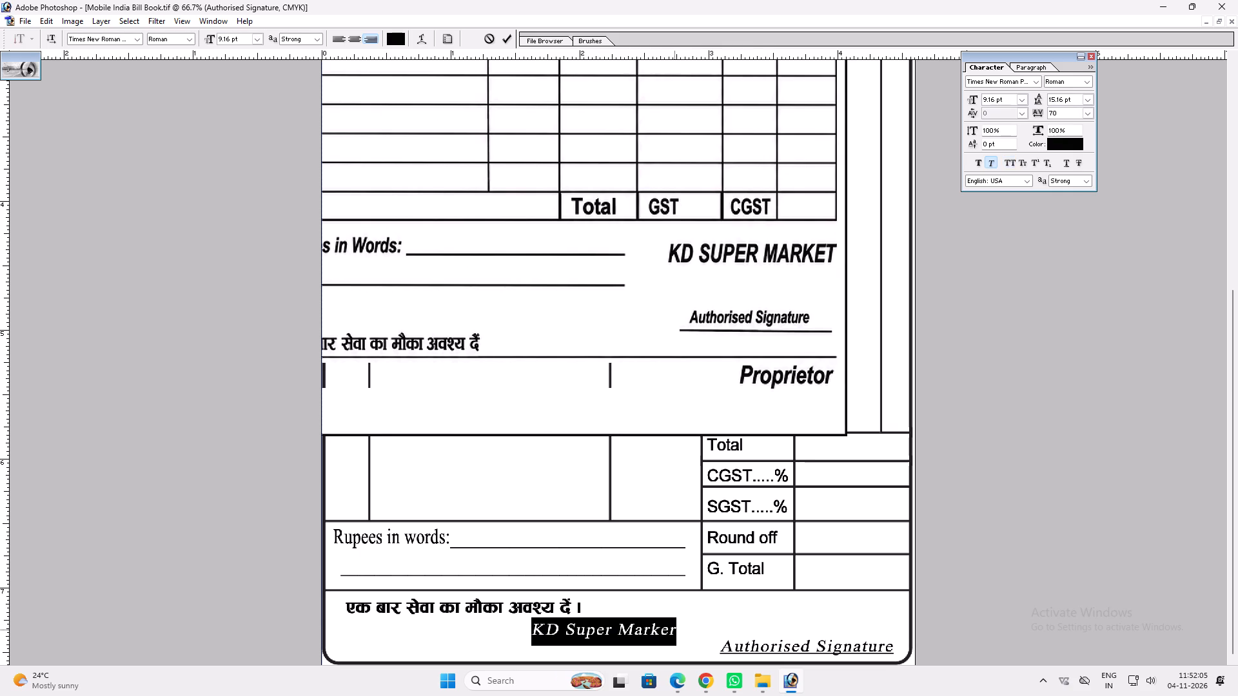
{"action": "left_click_drag", "start_coordinate": [841, 618], "coordinate": [975, 599]}
Insert a colon after "KD" in the signature block's market name.
{"action": "left_click", "coordinate": [691, 624]}
{"action": "key", "text": "shift+colon"}
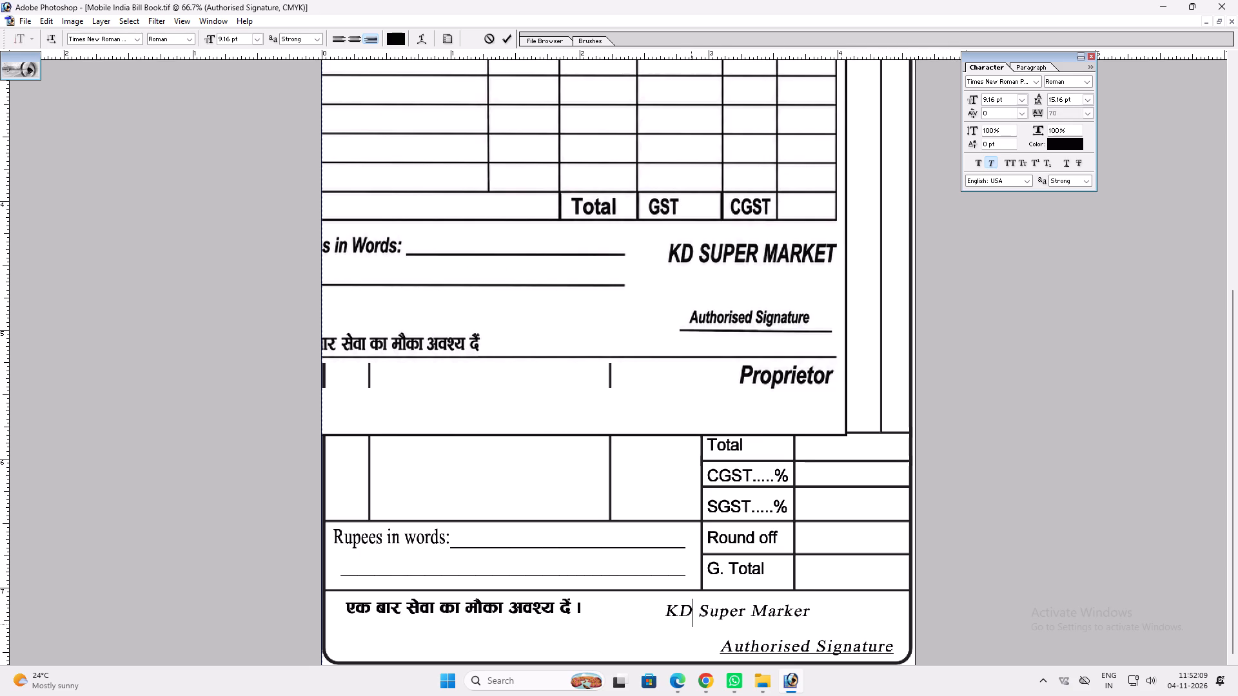
Set the "Super Marker" part of the text to the Bold style and add Faux Bold.
{"action": "key", "text": "shift+End"}
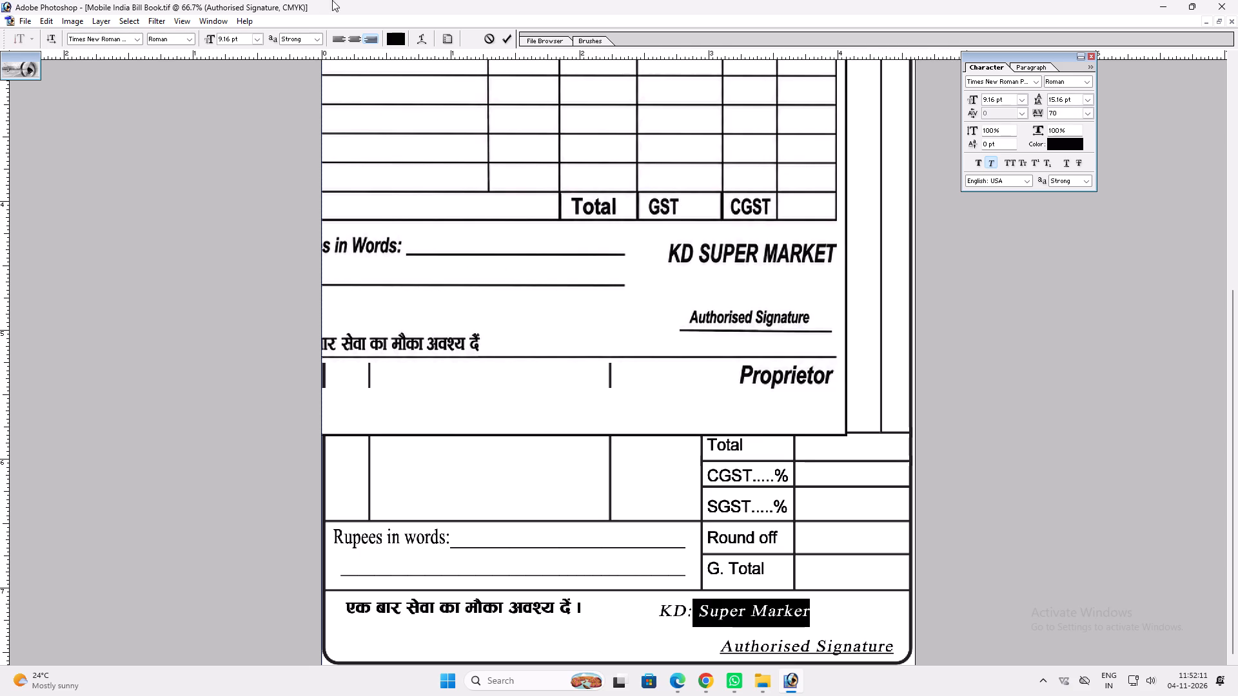
{"action": "left_click", "coordinate": [190, 32]}
{"action": "left_click", "coordinate": [190, 40]}
{"action": "left_click_drag", "start_coordinate": [162, 72], "coordinate": [164, 64]}
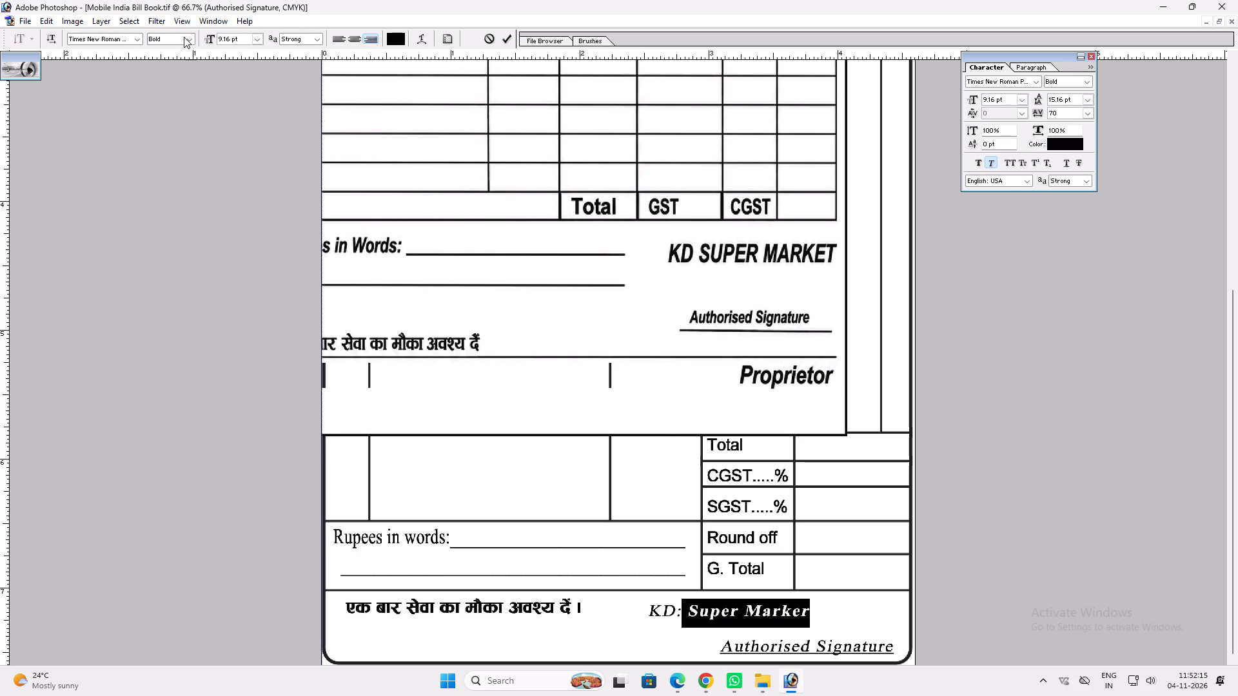
{"action": "left_click", "coordinate": [184, 37]}
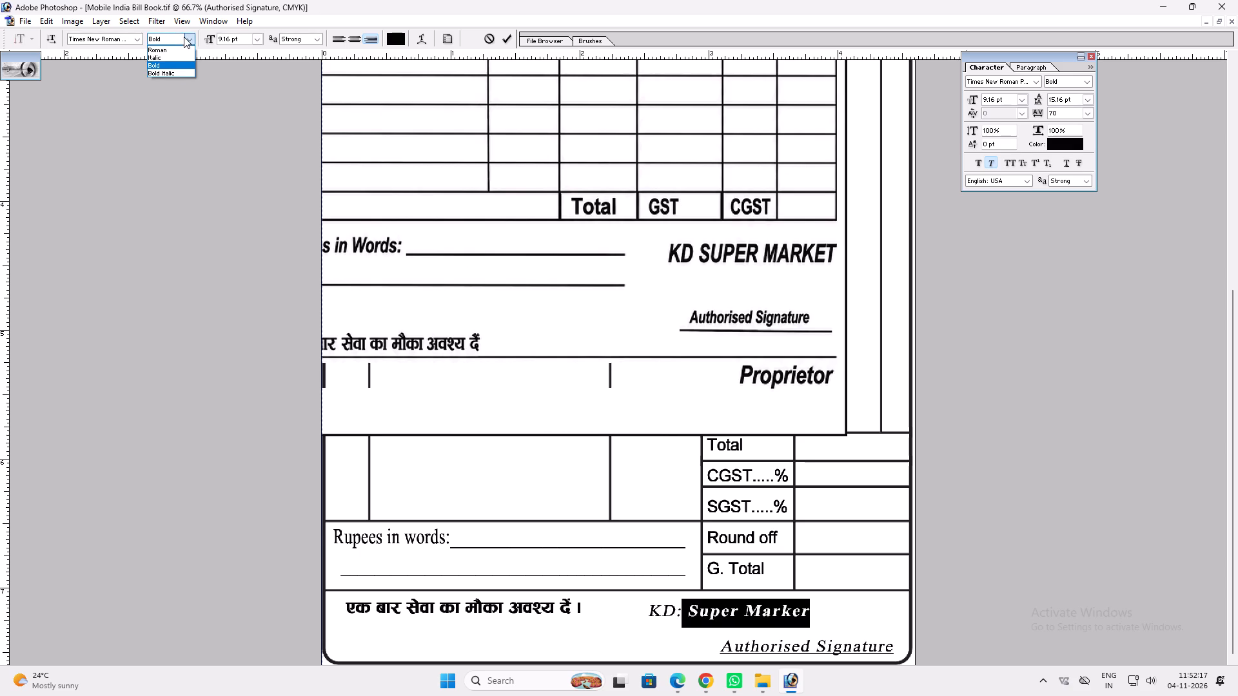
{"action": "triple_click", "coordinate": [979, 159]}
{"action": "left_click", "coordinate": [979, 159]}
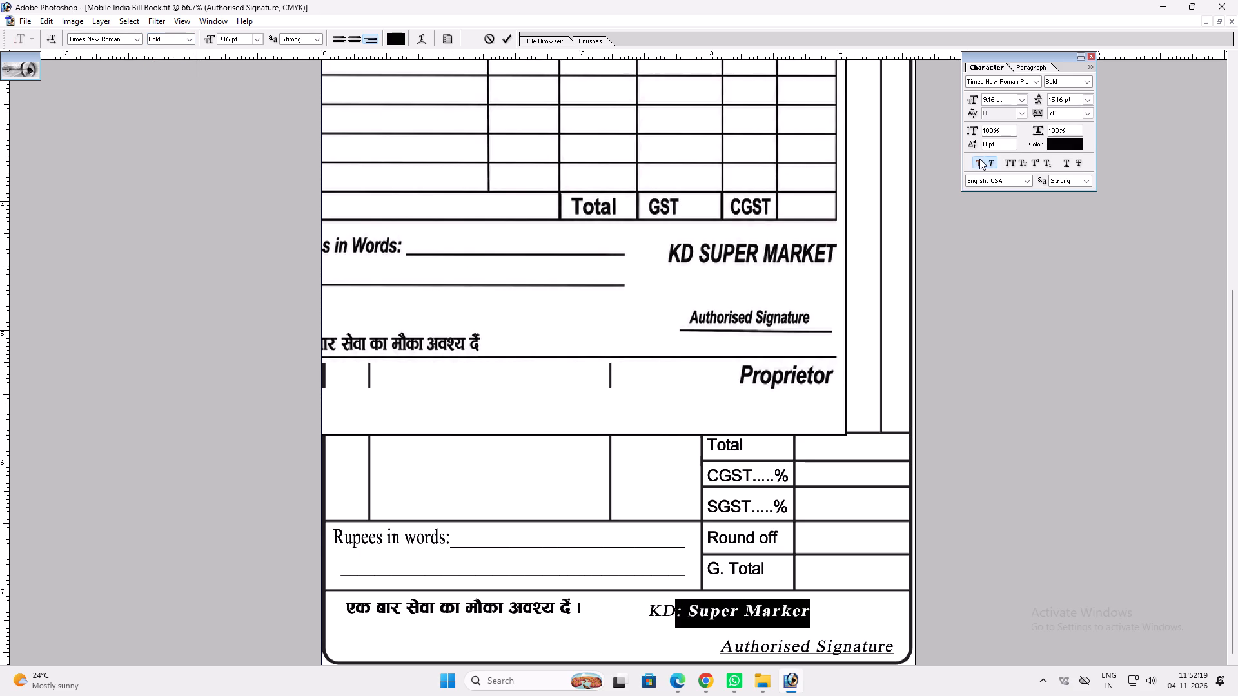
{"action": "key", "text": "Return"}
Enlarge the "KD: Super Marker" text to about 13.5 pt and position it above Authorised Signature.
{"action": "key", "text": "v"}
{"action": "left_click_drag", "start_coordinate": [812, 617], "coordinate": [821, 608]}
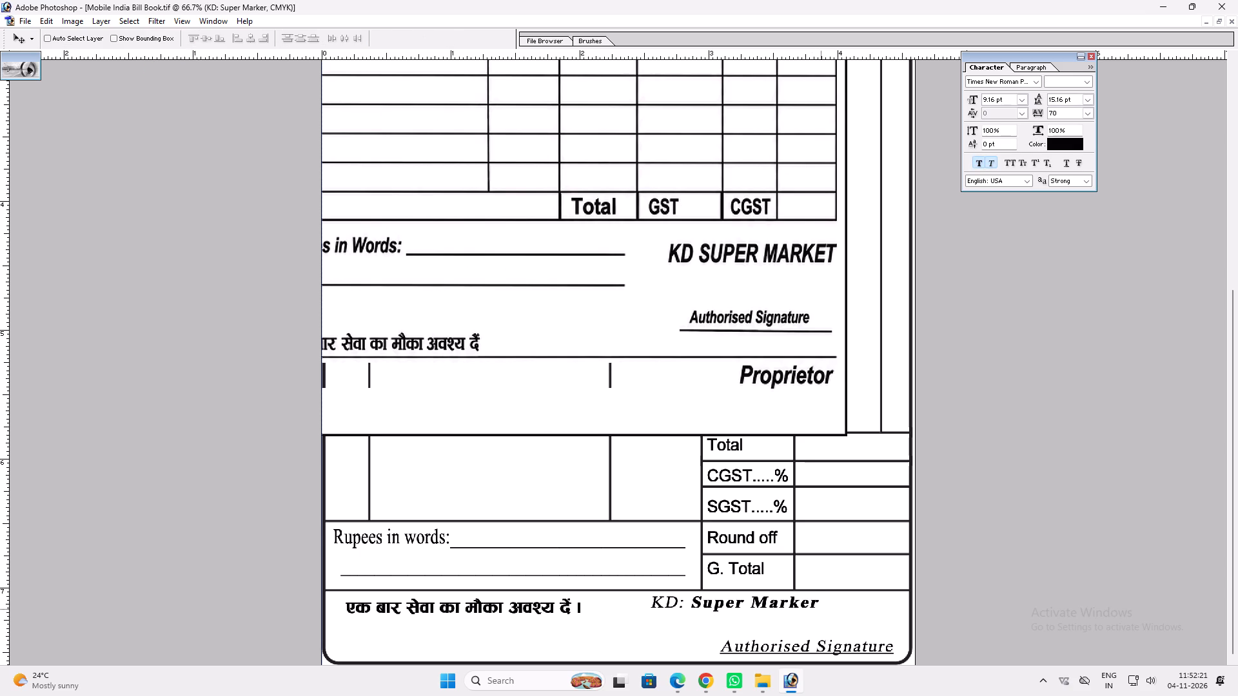
{"action": "key", "text": "ctrl+t"}
{"action": "left_click_drag", "start_coordinate": [816, 611], "coordinate": [896, 608], "text": "shift"}
{"action": "key", "text": "shift+Return"}
{"action": "key", "text": "v"}
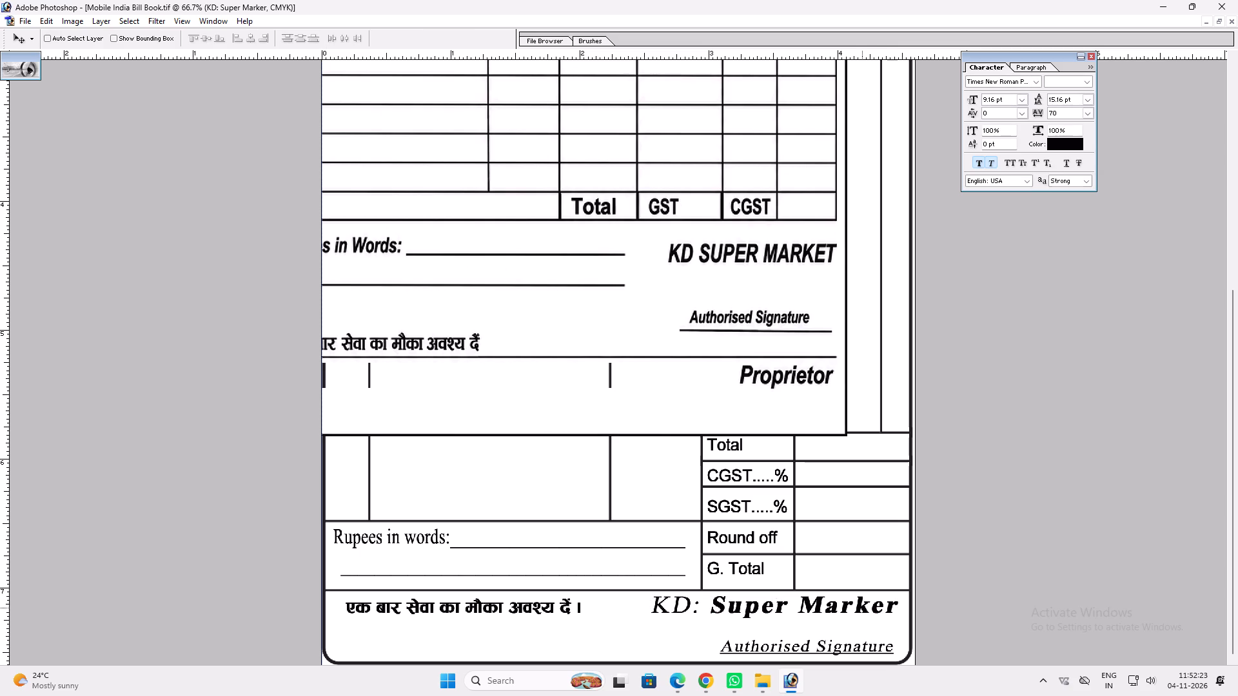
{"action": "left_click", "coordinate": [862, 608]}
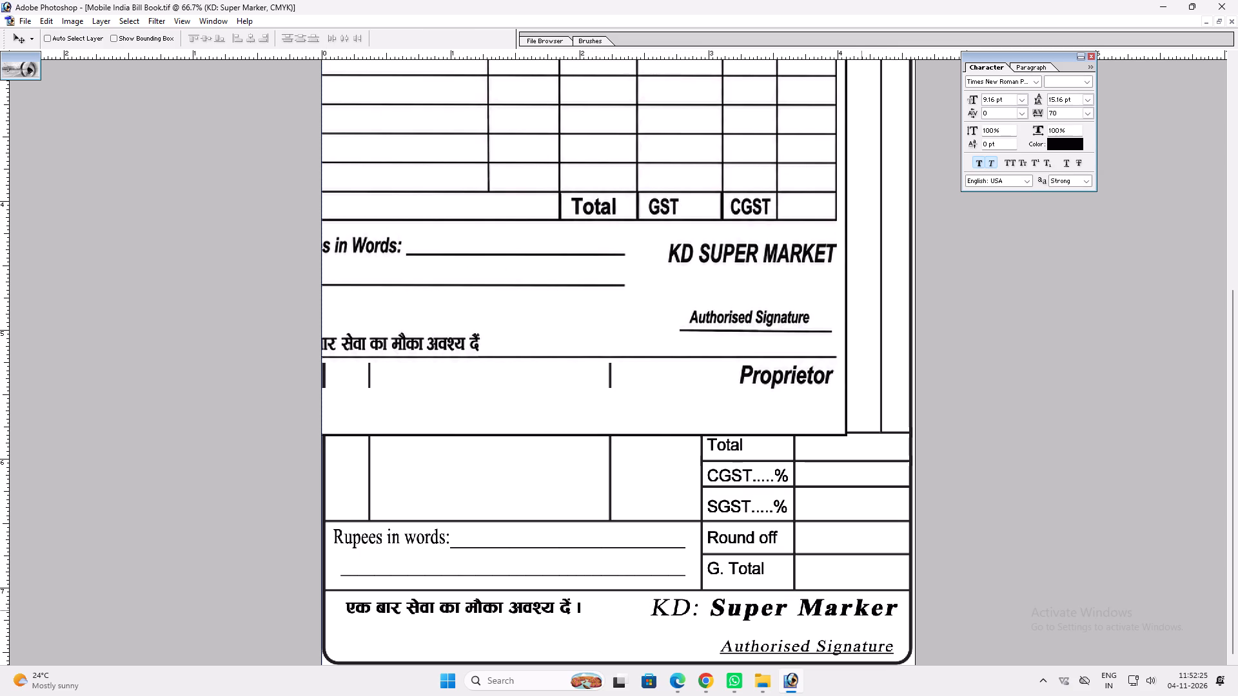
Apply All Caps to the market name text and correct its last word to "Market".
{"action": "key", "text": "space"}
{"action": "key", "text": "space"}
{"action": "key", "text": "space"}
{"action": "key", "text": "space"}
{"action": "key", "text": "space"}
{"action": "key", "text": "space"}
{"action": "key", "text": "space"}
{"action": "key", "text": "space"}
{"action": "key", "text": "space"}
{"action": "key", "text": "space"}
{"action": "key", "text": "space"}
{"action": "key", "text": "space"}
{"action": "key", "text": "space"}
{"action": "left_click_drag", "start_coordinate": [849, 494], "coordinate": [848, 458]}
{"action": "key", "text": "t"}
{"action": "left_click", "coordinate": [769, 617]}
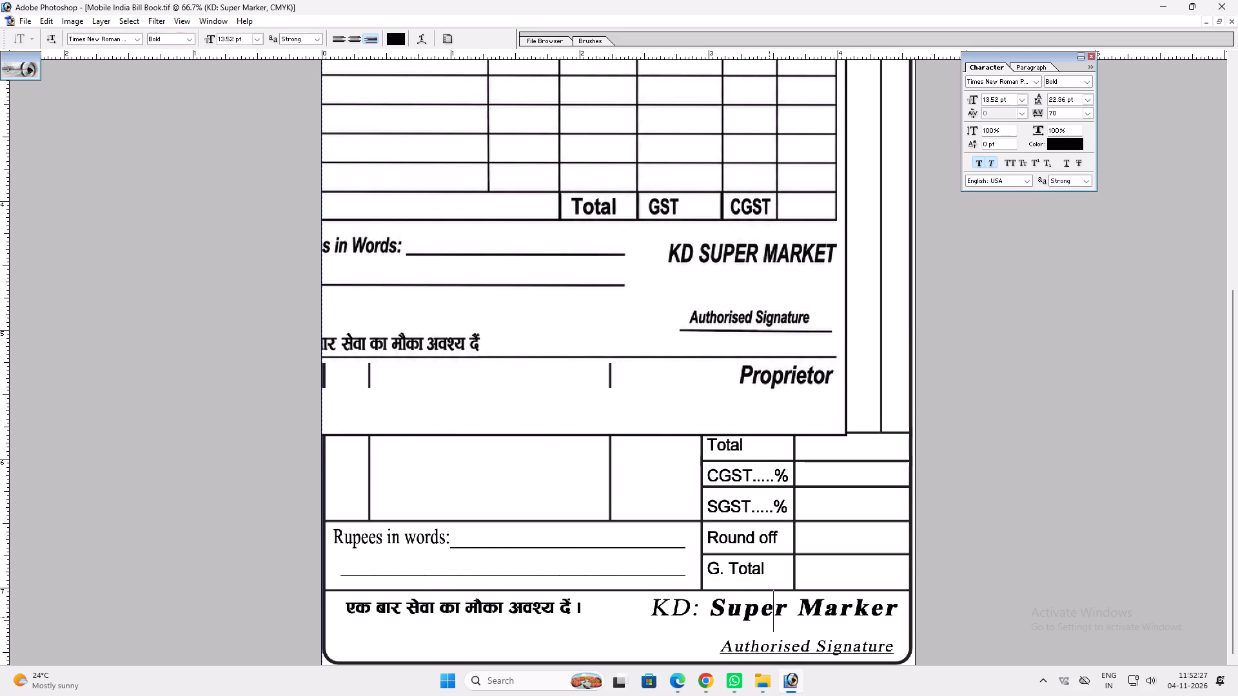
{"action": "key", "text": "ctrl+a"}
{"action": "key", "text": "ctrl+shift+k"}
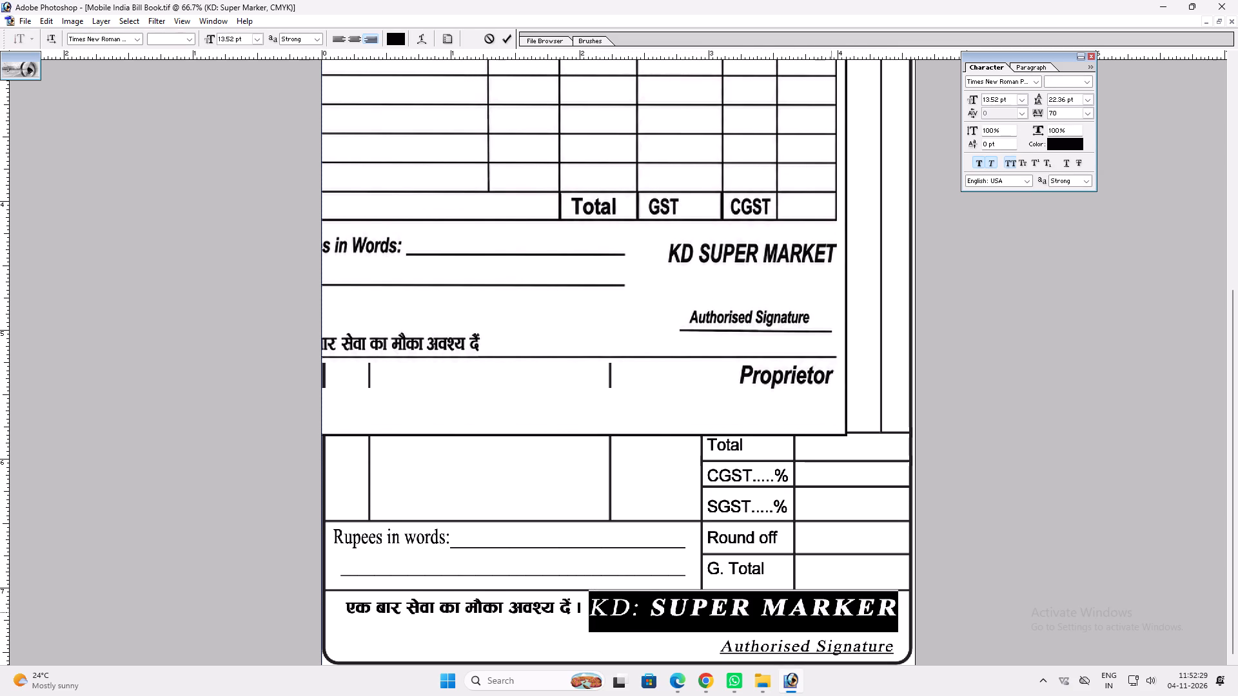
{"action": "left_click_drag", "start_coordinate": [883, 610], "coordinate": [894, 610]}
{"action": "key", "text": "t"}
{"action": "key", "text": "Return"}
Scale the "KD: SUPER MARKET" text down to about 10.8 pt, clearing the Hindi footer line.
{"action": "key", "text": "ctrl+t"}
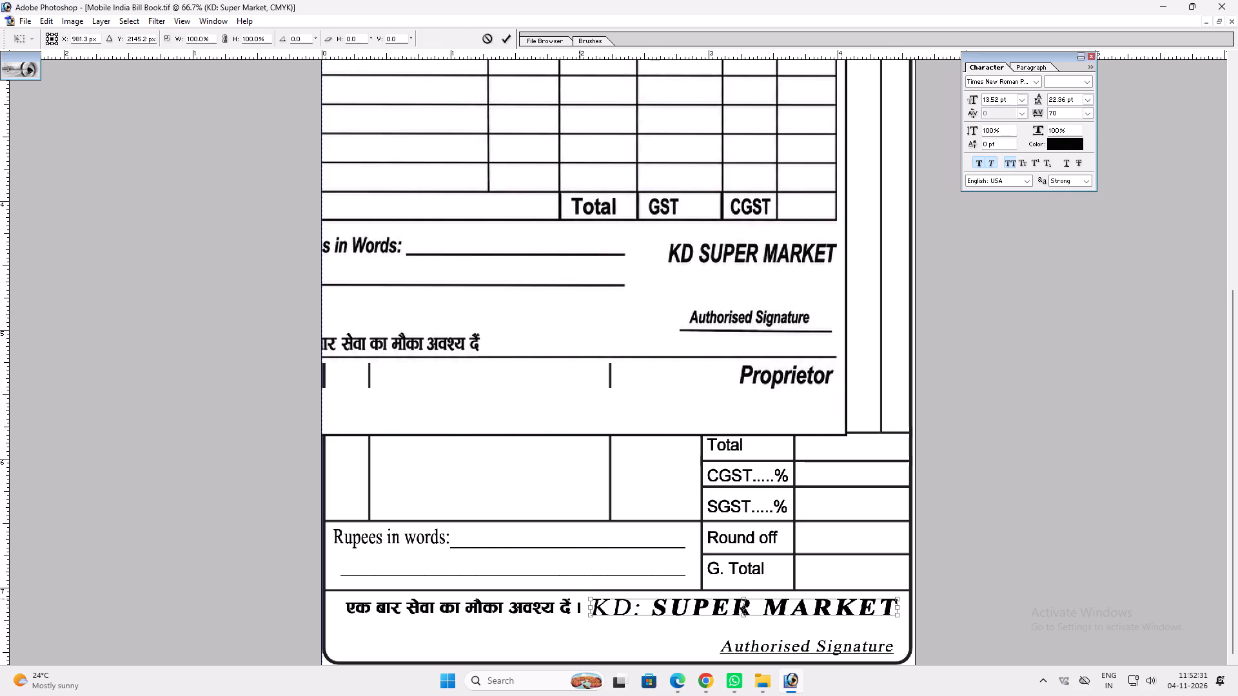
{"action": "left_click_drag", "start_coordinate": [591, 598], "coordinate": [653, 603], "text": "shift"}
{"action": "key", "text": "shift+Return"}
{"action": "key", "text": "v"}
{"action": "left_click", "coordinate": [698, 615]}
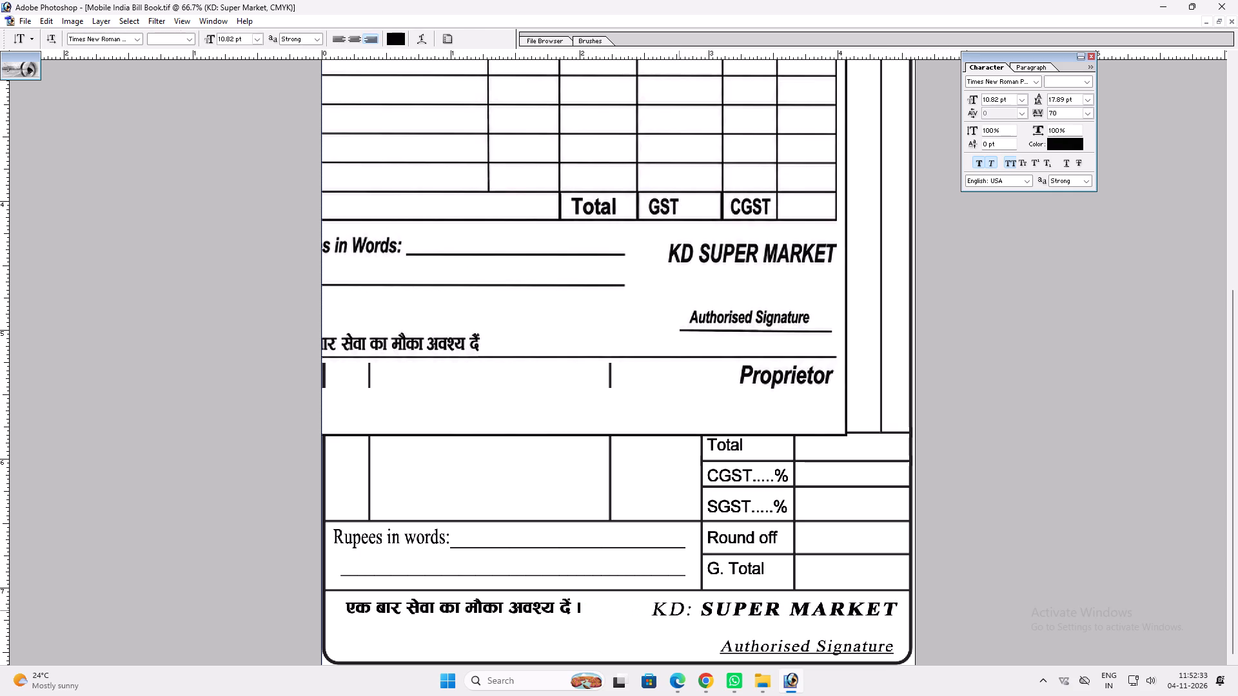
Move the pasted reference design away from the bill's header area and lower it in the layer stack.
{"action": "key", "text": "space"}
{"action": "key", "text": "space"}
{"action": "key", "text": "space"}
{"action": "key", "text": "space"}
{"action": "key", "text": "space"}
{"action": "key", "text": "space"}
{"action": "key", "text": "space"}
{"action": "key", "text": "space"}
{"action": "key", "text": "space"}
{"action": "key", "text": "space"}
{"action": "key", "text": "space"}
{"action": "key", "text": "space"}
{"action": "key", "text": "space"}
{"action": "key", "text": "space"}
{"action": "key", "text": "space"}
{"action": "key", "text": "space"}
{"action": "key", "text": "space"}
{"action": "key", "text": "space"}
{"action": "key", "text": "space"}
{"action": "key", "text": "space"}
{"action": "left_click_drag", "start_coordinate": [693, 518], "coordinate": [694, 609]}
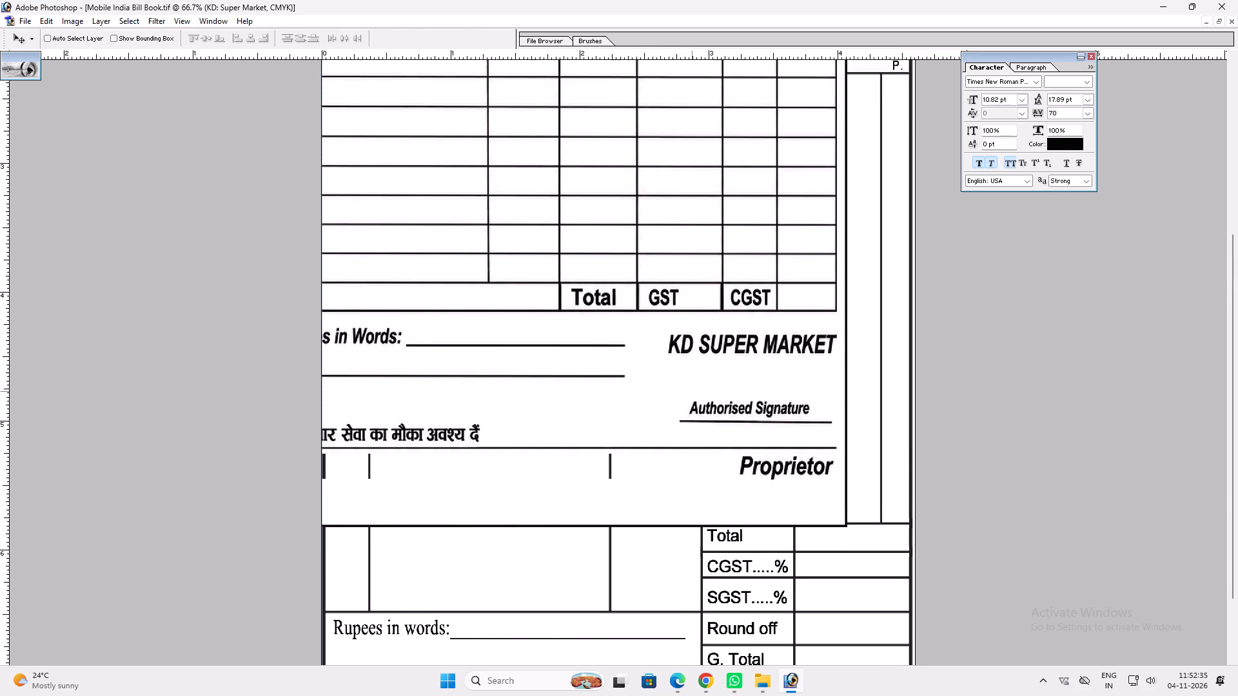
{"action": "left_click_drag", "start_coordinate": [692, 391], "coordinate": [682, 644]}
{"action": "left_click_drag", "start_coordinate": [672, 390], "coordinate": [668, 483]}
{"action": "left_click", "coordinate": [633, 430], "text": "ctrl"}
{"action": "left_click_drag", "start_coordinate": [620, 412], "coordinate": [720, 438]}
{"action": "key", "text": "ctrl+shift+bracketleft"}
{"action": "key", "text": "v"}
{"action": "left_click_drag", "start_coordinate": [497, 342], "coordinate": [528, 620]}
{"action": "left_click_drag", "start_coordinate": [522, 381], "coordinate": [526, 668]}
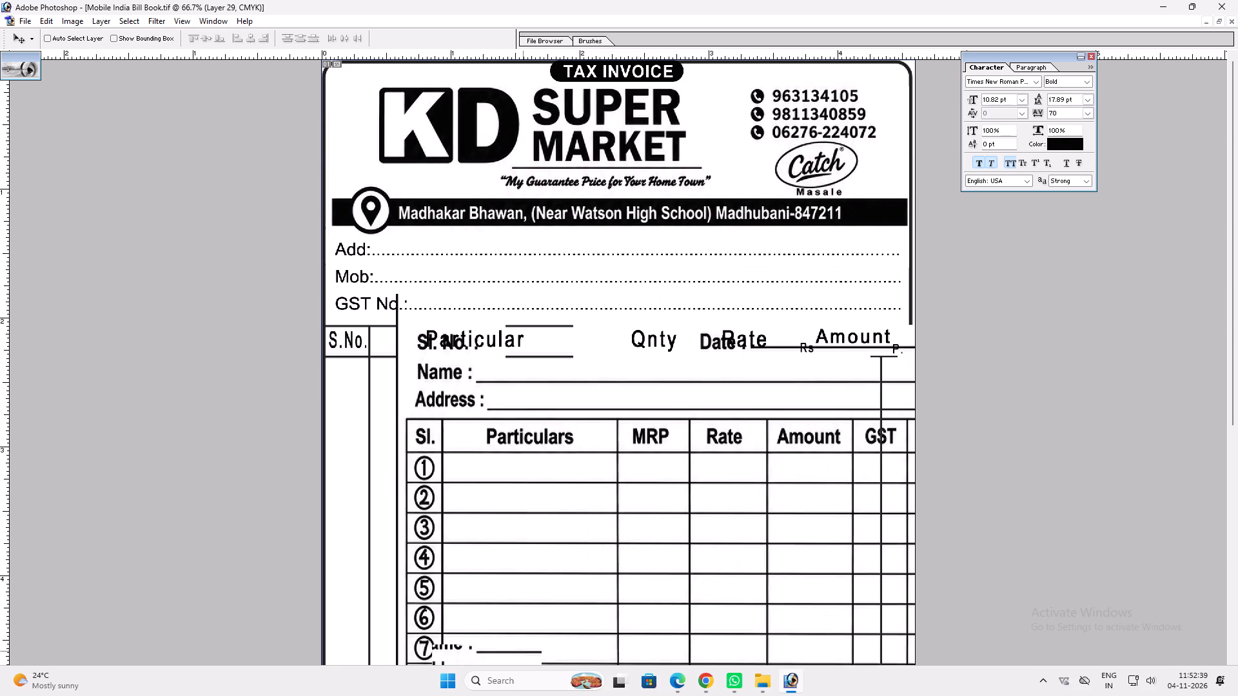
{"action": "left_click_drag", "start_coordinate": [526, 668], "coordinate": [527, 661]}
{"action": "left_click_drag", "start_coordinate": [485, 372], "coordinate": [515, 563]}
{"action": "left_click_drag", "start_coordinate": [524, 418], "coordinate": [564, 427]}
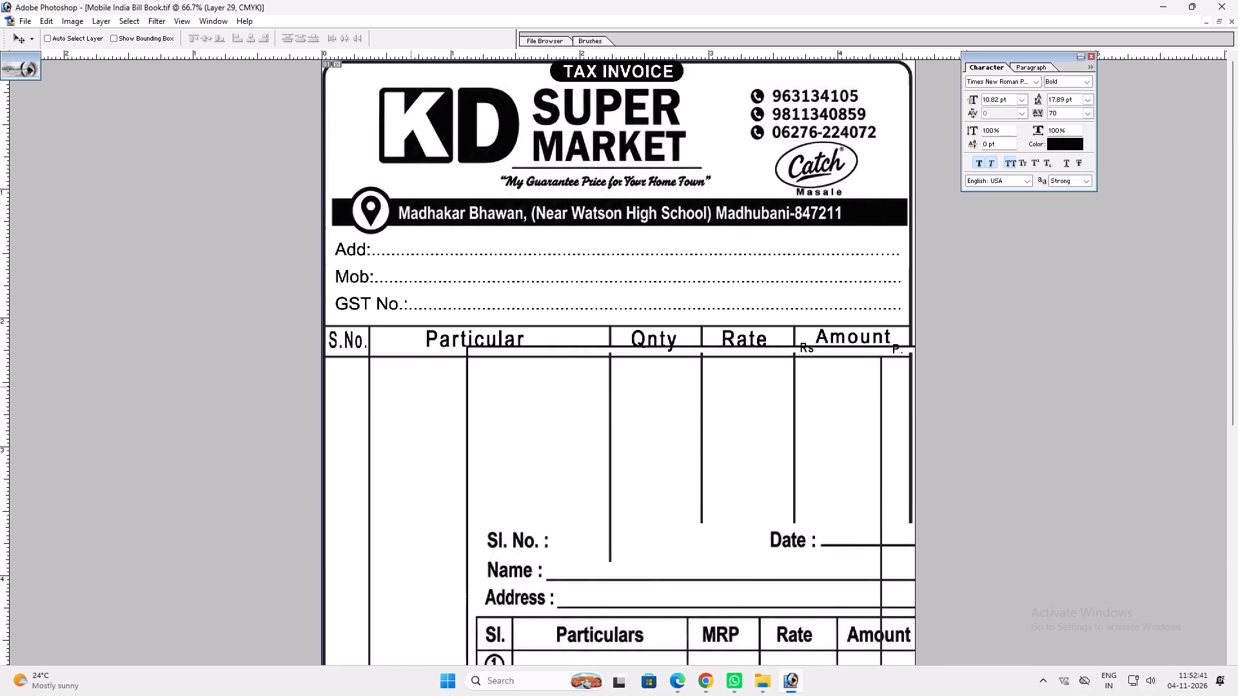
Cut the background artwork holding the table frame and paste it in place as its own layer.
{"action": "right_click", "coordinate": [397, 378]}
{"action": "left_click", "coordinate": [410, 388]}
{"action": "key", "text": "ctrl+a"}
{"action": "key", "text": "ctrl+x"}
{"action": "key", "text": "ctrl+v"}
Send the pasted reference design behind the bill's table frame.
{"action": "left_click", "coordinate": [696, 624], "text": "ctrl"}
{"action": "key", "text": "ctrl+shift+bracketleft"}
{"action": "key", "text": "v"}
{"action": "key", "text": "v"}
{"action": "key", "text": "space"}
{"action": "left_click_drag", "start_coordinate": [491, 429], "coordinate": [481, 336]}
{"action": "key", "text": "v"}
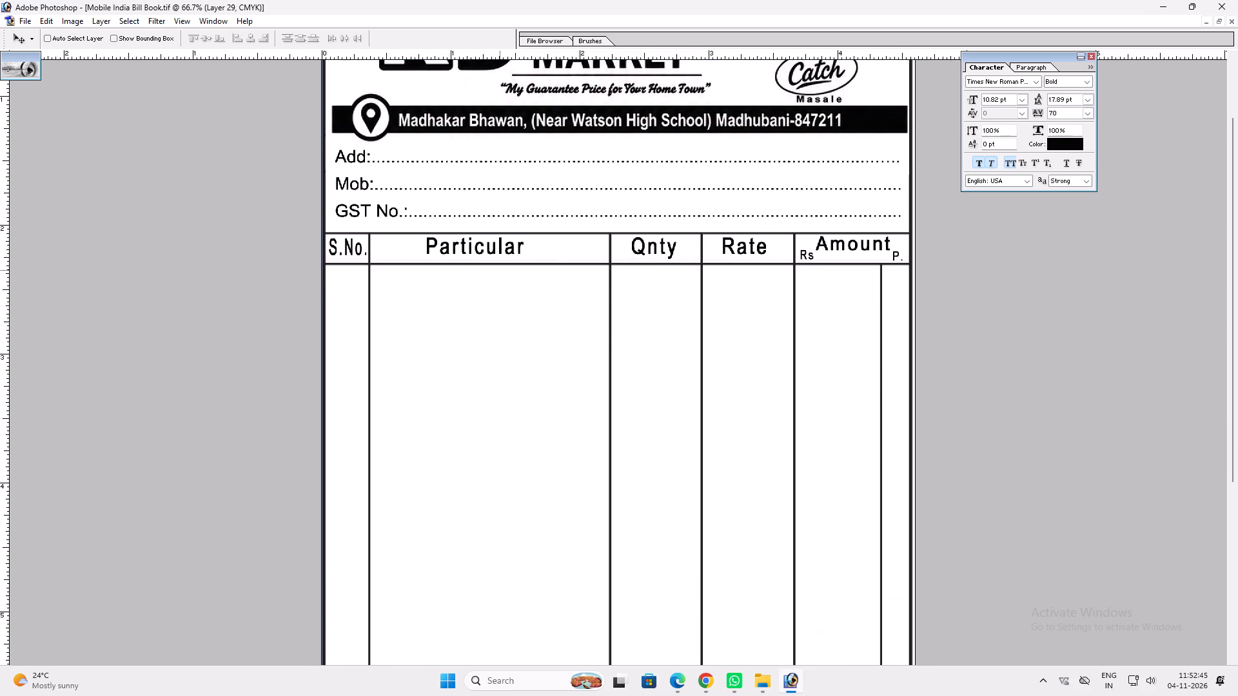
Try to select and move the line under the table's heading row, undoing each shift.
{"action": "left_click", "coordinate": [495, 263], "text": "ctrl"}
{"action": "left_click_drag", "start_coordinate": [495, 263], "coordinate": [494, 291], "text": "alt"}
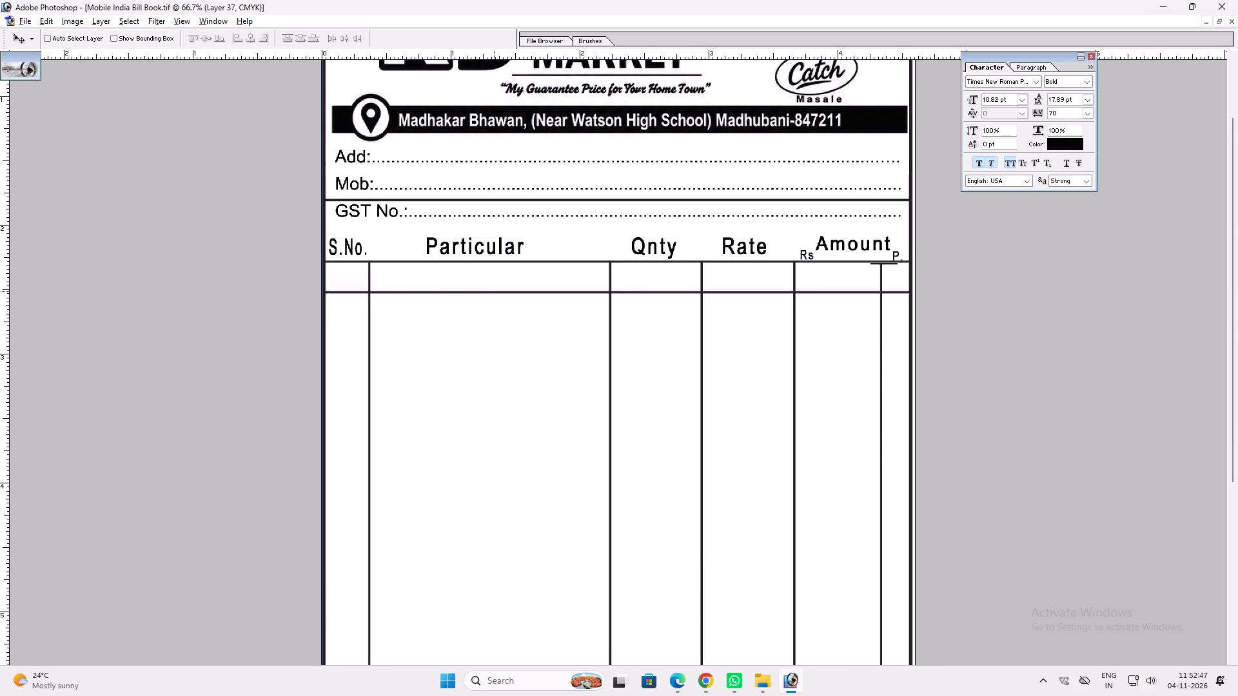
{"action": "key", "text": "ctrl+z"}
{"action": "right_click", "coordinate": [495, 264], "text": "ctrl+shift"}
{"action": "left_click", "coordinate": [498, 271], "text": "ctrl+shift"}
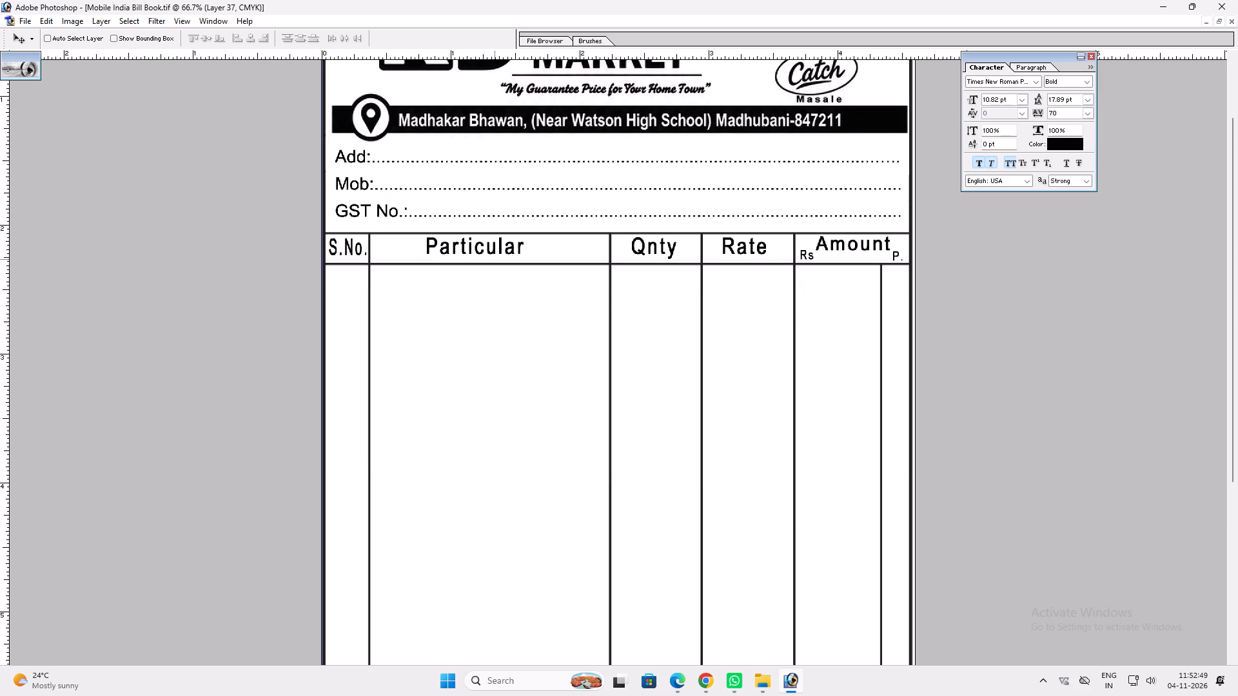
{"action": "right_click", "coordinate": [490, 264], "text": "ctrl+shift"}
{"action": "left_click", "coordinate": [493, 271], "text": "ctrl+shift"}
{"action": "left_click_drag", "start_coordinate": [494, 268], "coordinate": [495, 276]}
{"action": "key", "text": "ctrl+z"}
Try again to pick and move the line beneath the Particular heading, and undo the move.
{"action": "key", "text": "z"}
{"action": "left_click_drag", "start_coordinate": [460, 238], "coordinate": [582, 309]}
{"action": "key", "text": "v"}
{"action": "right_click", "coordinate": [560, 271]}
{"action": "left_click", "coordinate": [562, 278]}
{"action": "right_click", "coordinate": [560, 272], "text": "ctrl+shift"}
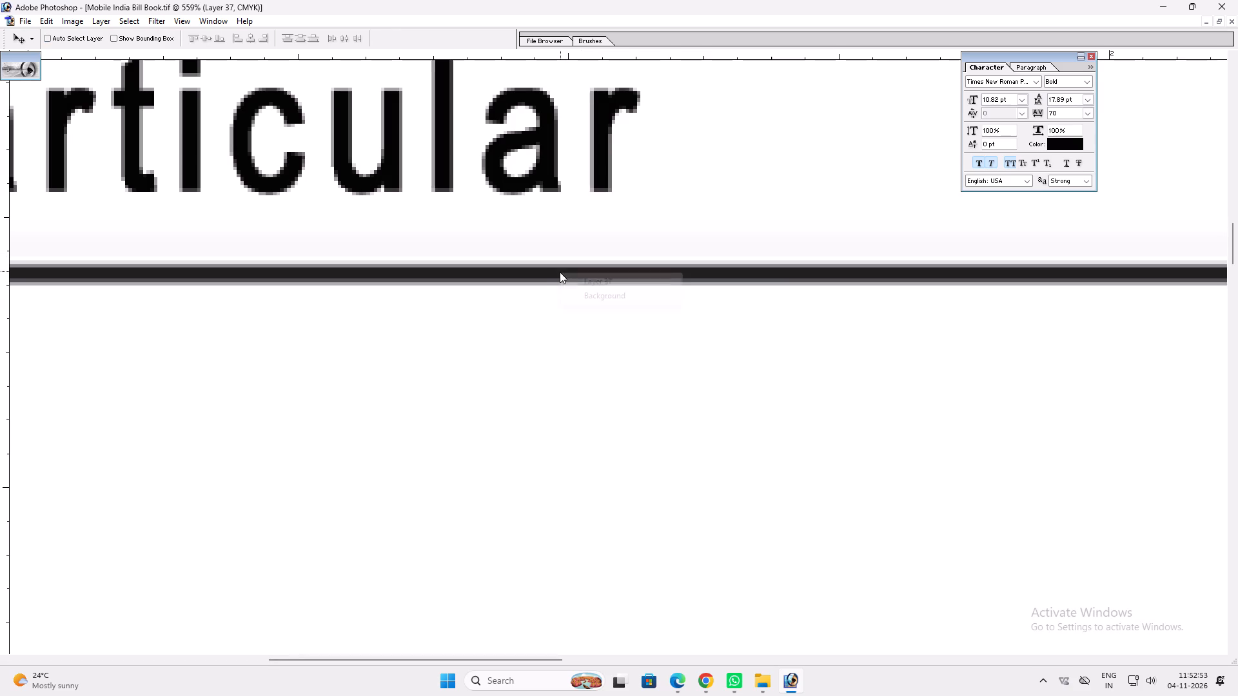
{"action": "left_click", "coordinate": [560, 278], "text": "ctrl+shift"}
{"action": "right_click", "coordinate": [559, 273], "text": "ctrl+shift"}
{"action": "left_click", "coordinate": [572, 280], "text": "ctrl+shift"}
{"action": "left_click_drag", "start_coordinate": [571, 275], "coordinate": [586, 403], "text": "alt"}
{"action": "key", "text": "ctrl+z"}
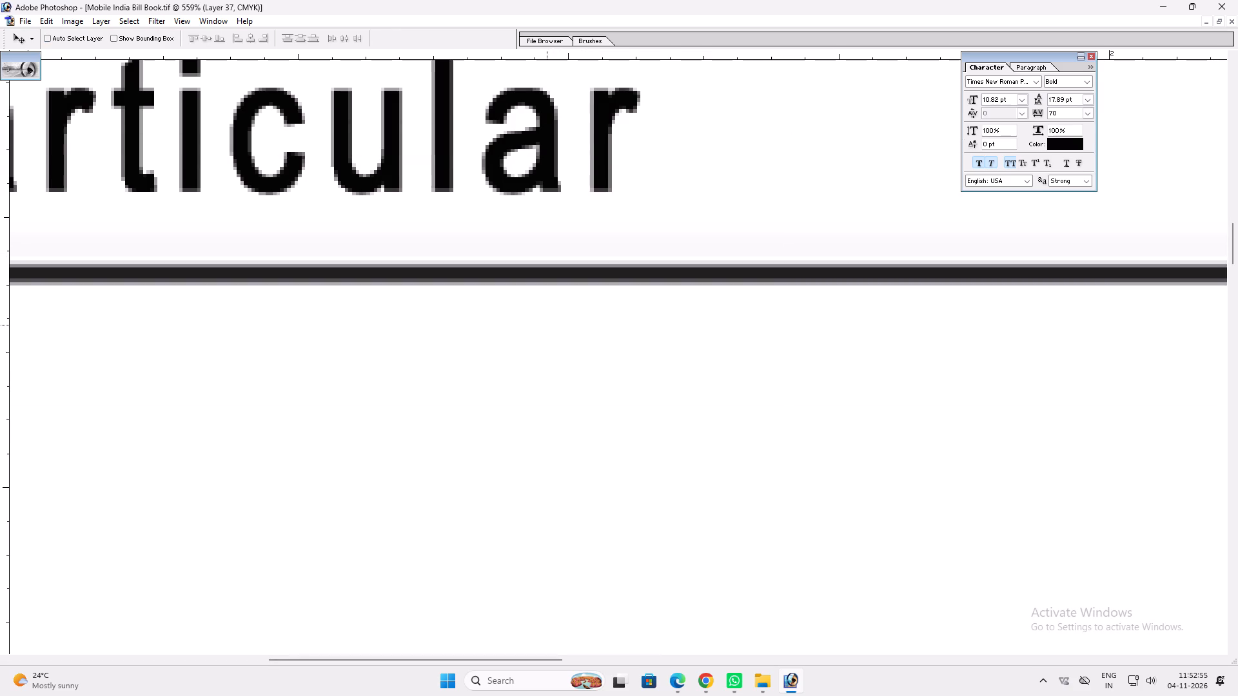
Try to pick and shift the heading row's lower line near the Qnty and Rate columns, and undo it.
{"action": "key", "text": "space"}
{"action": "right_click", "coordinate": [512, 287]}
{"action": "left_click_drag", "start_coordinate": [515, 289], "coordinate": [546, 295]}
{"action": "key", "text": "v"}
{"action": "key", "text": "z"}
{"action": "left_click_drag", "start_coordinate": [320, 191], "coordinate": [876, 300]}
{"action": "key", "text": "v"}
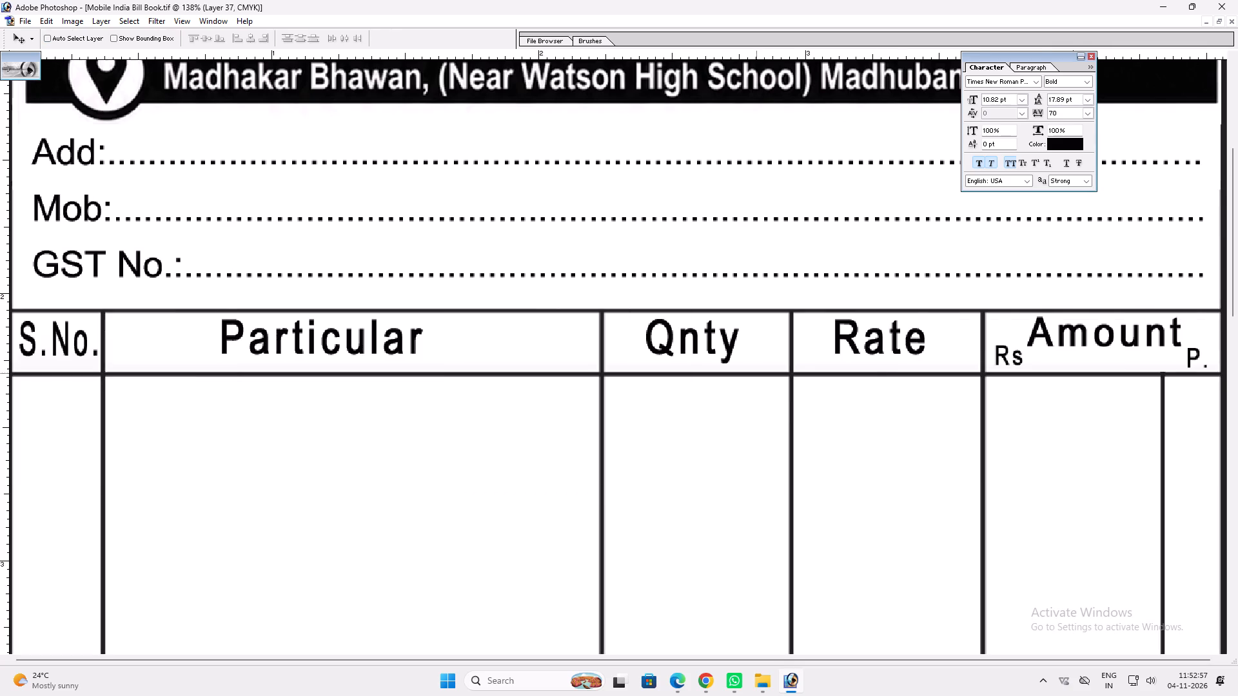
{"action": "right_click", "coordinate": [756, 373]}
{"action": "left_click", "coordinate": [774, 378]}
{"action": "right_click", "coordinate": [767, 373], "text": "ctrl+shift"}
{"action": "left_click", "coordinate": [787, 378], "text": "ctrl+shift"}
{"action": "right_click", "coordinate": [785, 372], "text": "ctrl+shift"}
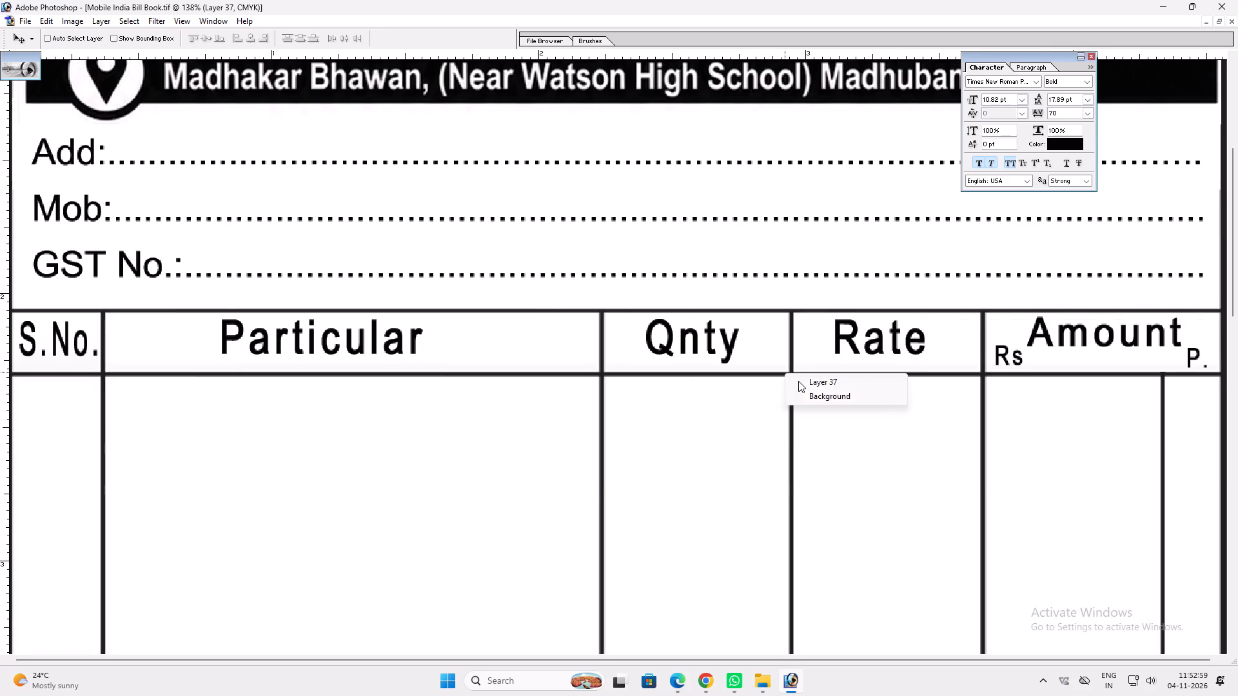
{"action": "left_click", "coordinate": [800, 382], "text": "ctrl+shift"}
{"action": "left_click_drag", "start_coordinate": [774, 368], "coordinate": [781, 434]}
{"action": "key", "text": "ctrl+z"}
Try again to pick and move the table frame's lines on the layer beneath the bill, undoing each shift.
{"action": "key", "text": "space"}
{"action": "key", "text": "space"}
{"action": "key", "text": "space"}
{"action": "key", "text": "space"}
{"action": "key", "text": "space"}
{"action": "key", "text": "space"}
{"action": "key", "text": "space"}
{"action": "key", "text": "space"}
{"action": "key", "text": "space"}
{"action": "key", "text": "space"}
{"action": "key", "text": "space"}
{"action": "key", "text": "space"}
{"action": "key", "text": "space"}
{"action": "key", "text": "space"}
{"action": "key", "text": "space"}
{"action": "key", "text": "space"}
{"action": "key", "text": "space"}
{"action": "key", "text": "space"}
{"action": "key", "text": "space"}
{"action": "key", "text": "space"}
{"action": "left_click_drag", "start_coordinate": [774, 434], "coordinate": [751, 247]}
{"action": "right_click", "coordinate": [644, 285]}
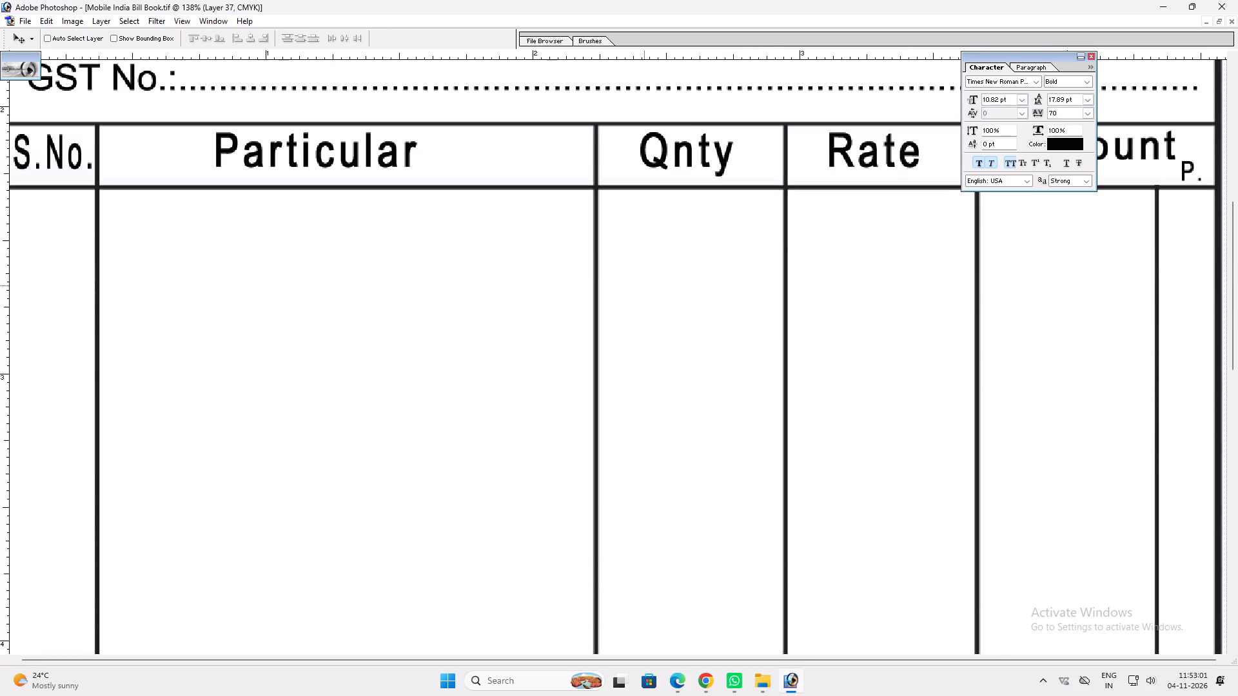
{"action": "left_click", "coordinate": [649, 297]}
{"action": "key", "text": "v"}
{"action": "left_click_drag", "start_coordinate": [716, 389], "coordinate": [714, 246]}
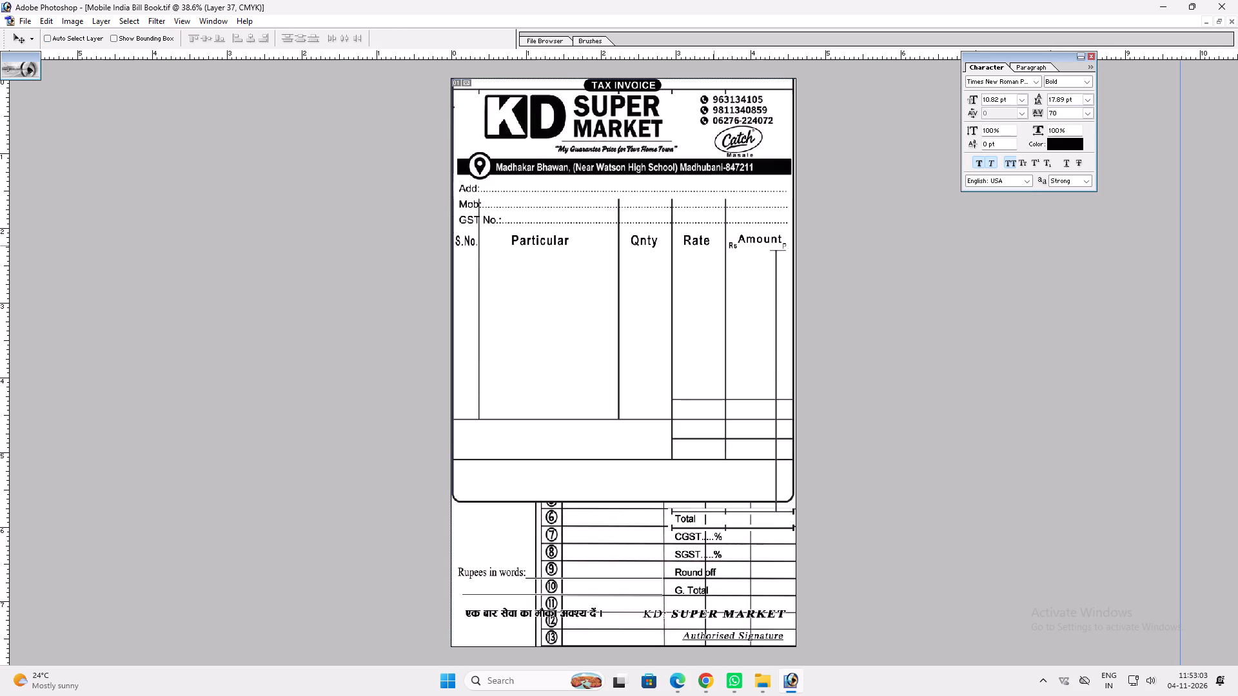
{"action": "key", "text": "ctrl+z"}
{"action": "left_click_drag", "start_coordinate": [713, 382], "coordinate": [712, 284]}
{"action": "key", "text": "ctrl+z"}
Copy a thin full-width strip of the Background below the heading row onto a new layer and bring it to the front.
{"action": "key", "text": "ctrl+plus"}
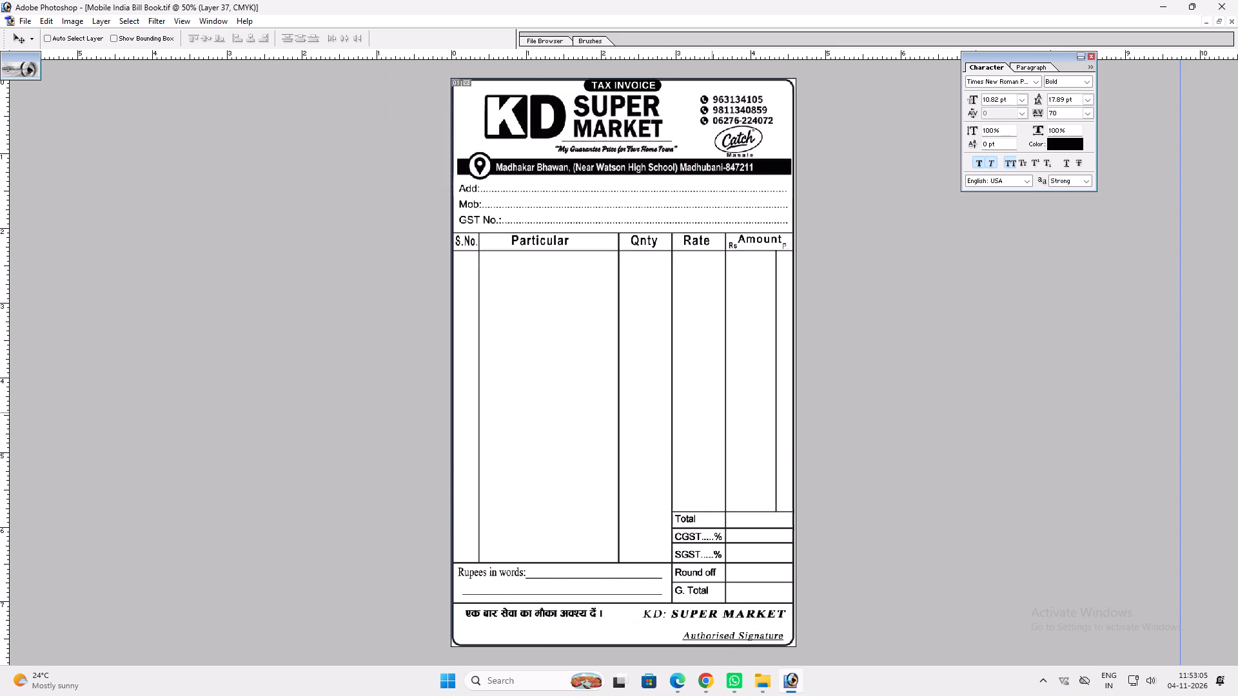
{"action": "key", "text": "ctrl+plus"}
{"action": "key", "text": "space"}
{"action": "key", "text": "space"}
{"action": "key", "text": "space"}
{"action": "key", "text": "space"}
{"action": "key", "text": "space"}
{"action": "key", "text": "space"}
{"action": "key", "text": "space"}
{"action": "key", "text": "space"}
{"action": "key", "text": "space"}
{"action": "key", "text": "space"}
{"action": "left_click_drag", "start_coordinate": [702, 409], "coordinate": [702, 478]}
{"action": "key", "text": "m"}
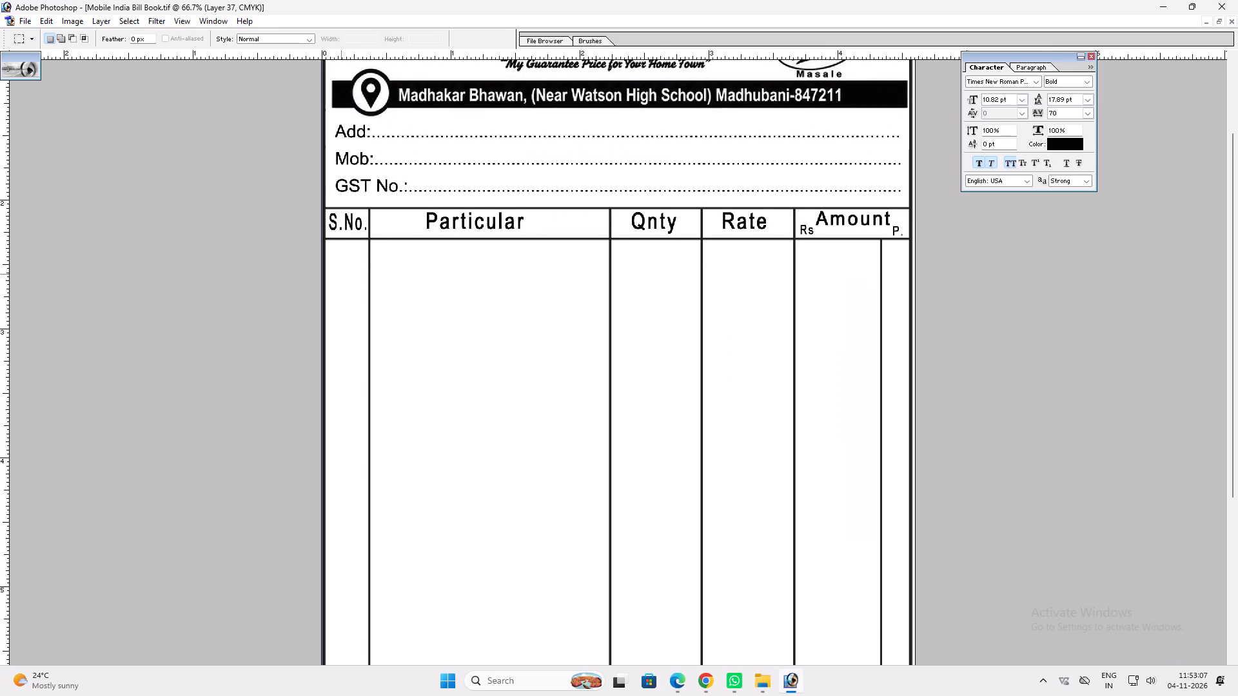
{"action": "left_click_drag", "start_coordinate": [321, 266], "coordinate": [921, 267]}
{"action": "key", "text": "v"}
{"action": "right_click", "coordinate": [823, 301]}
{"action": "left_click", "coordinate": [850, 322]}
{"action": "key", "text": "ctrl+c"}
{"action": "key", "text": "ctrl+v"}
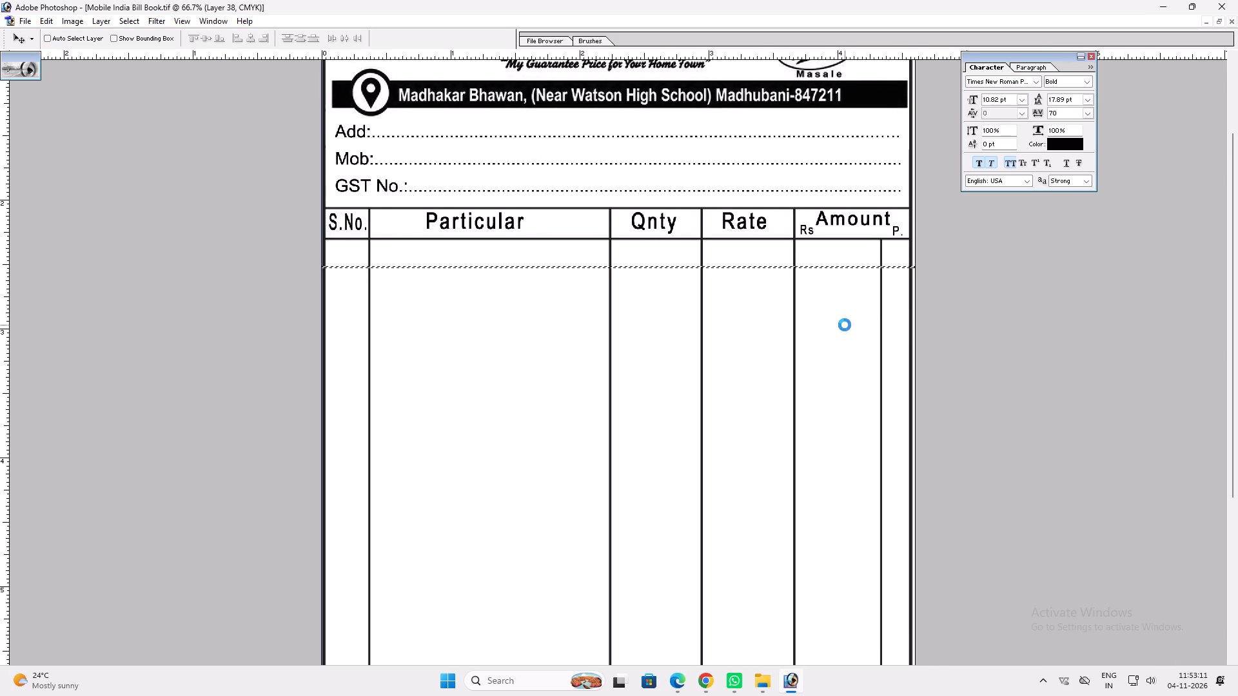
{"action": "key", "text": "ctrl+shift+bracketright"}
Apply a black Color Overlay to the pasted strip so it forms a row line.
{"action": "key", "text": "alt+l"}
{"action": "type", "text": "yn"}
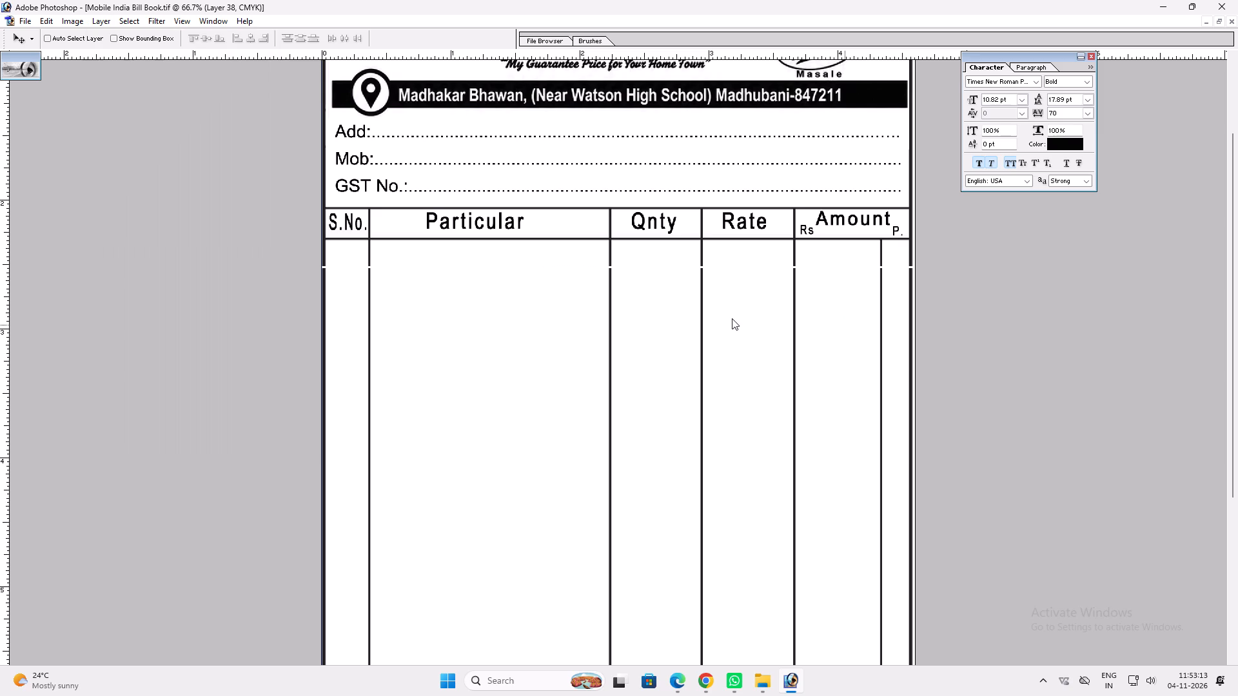
{"action": "left_click", "coordinate": [555, 559]}
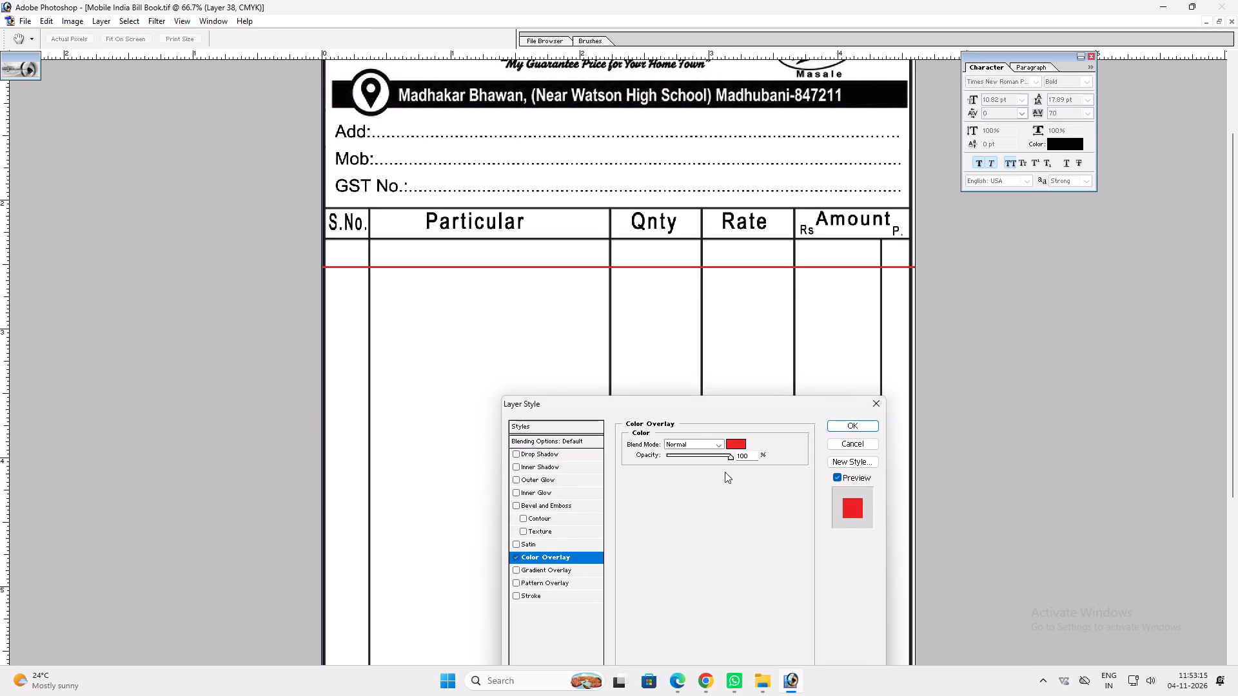
{"action": "left_click", "coordinate": [731, 447]}
{"action": "left_click_drag", "start_coordinate": [400, 459], "coordinate": [572, 507]}
{"action": "key", "text": "Return"}
{"action": "key", "text": "Return"}
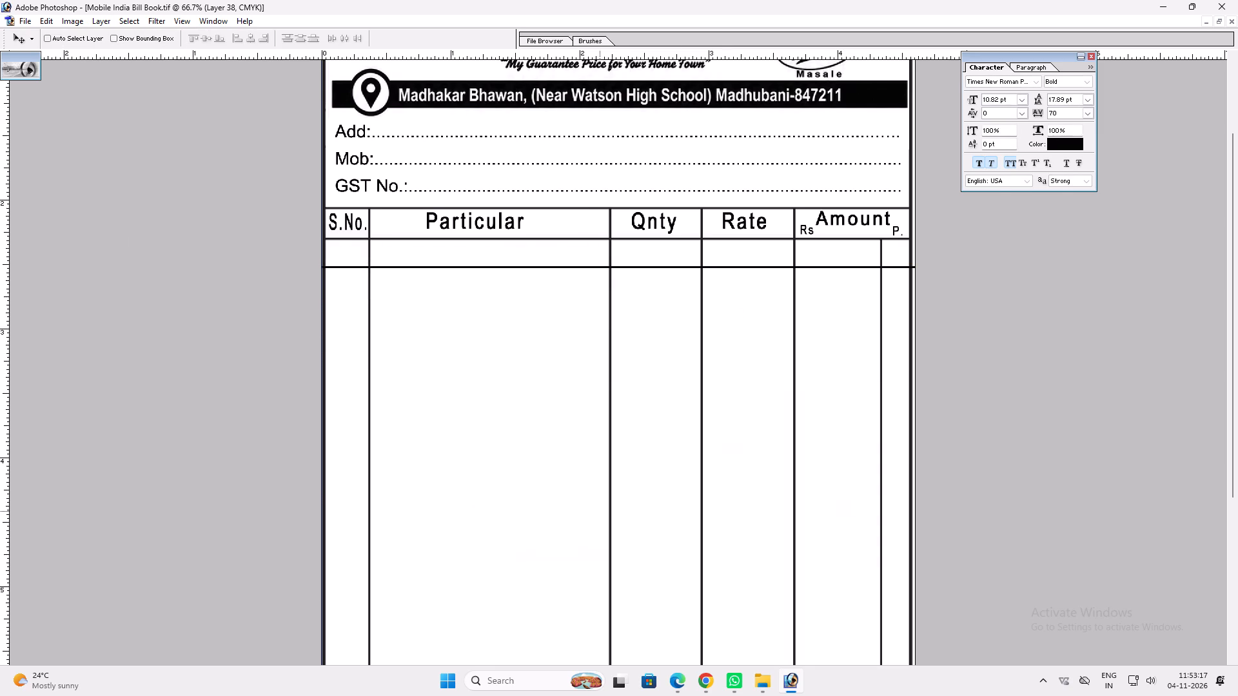
Move the black row line slightly lower beneath the table's heading row.
{"action": "key", "text": "v"}
{"action": "left_click_drag", "start_coordinate": [607, 262], "coordinate": [605, 271], "text": "shift"}
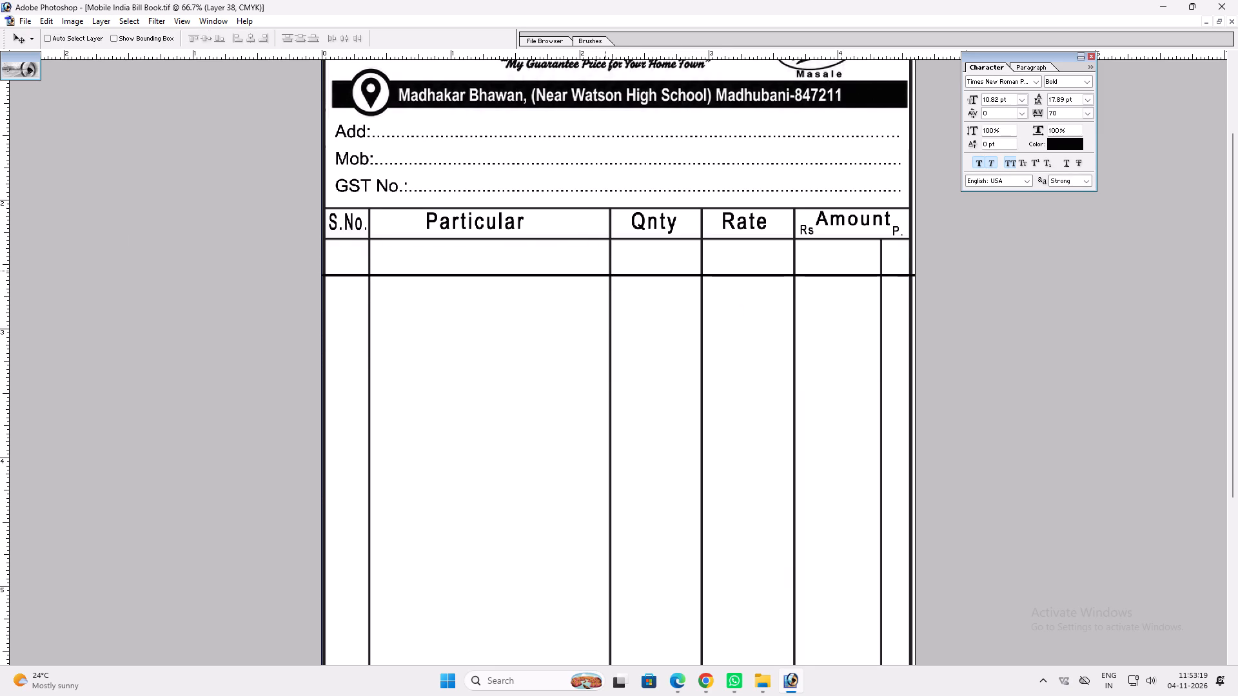
{"action": "key", "text": "ctrl+t"}
{"action": "key", "text": "Return"}
{"action": "key", "text": "v"}
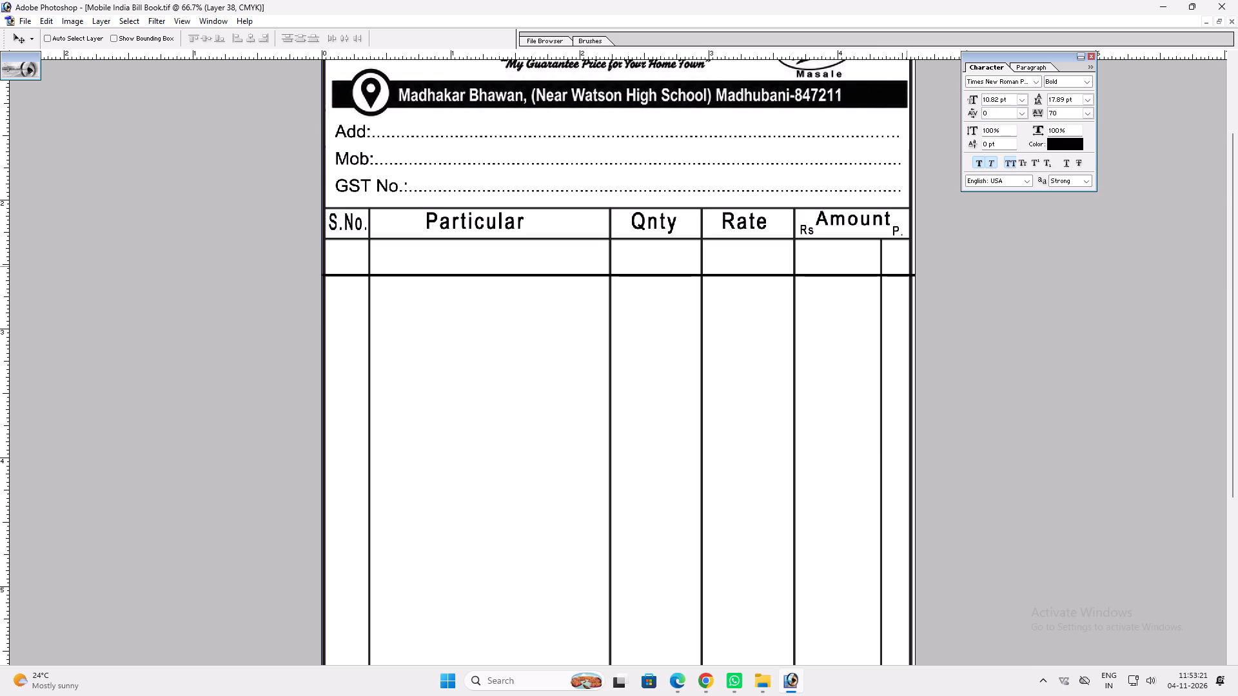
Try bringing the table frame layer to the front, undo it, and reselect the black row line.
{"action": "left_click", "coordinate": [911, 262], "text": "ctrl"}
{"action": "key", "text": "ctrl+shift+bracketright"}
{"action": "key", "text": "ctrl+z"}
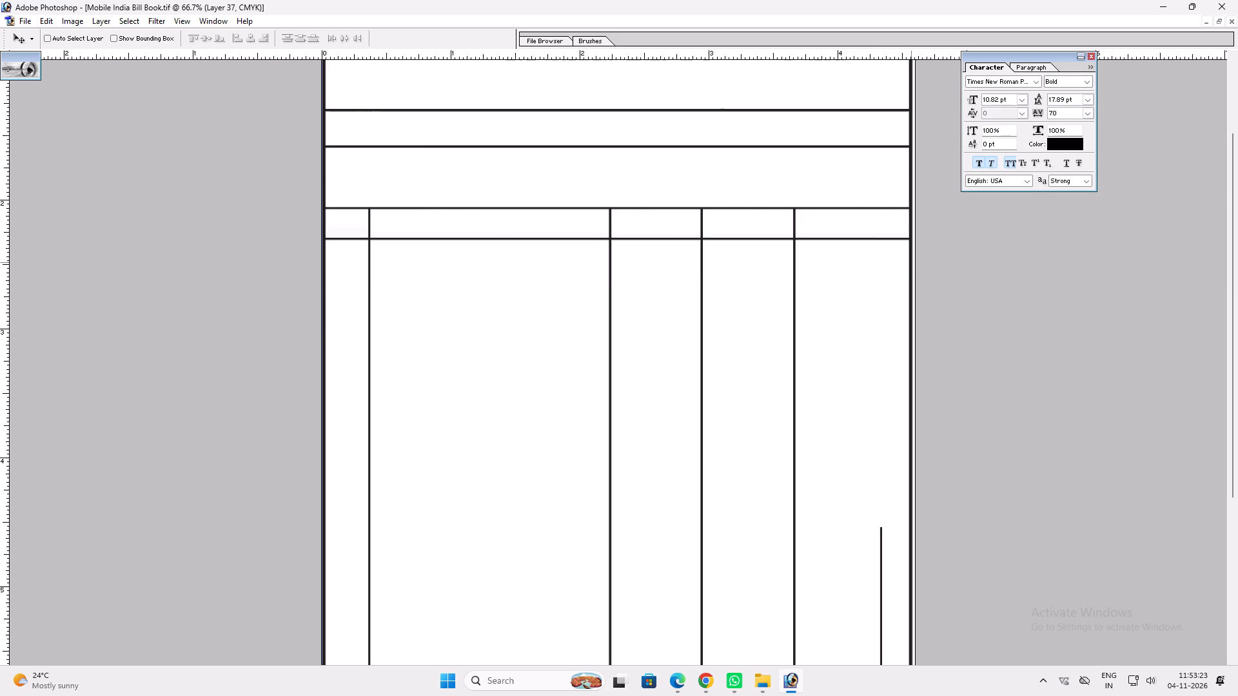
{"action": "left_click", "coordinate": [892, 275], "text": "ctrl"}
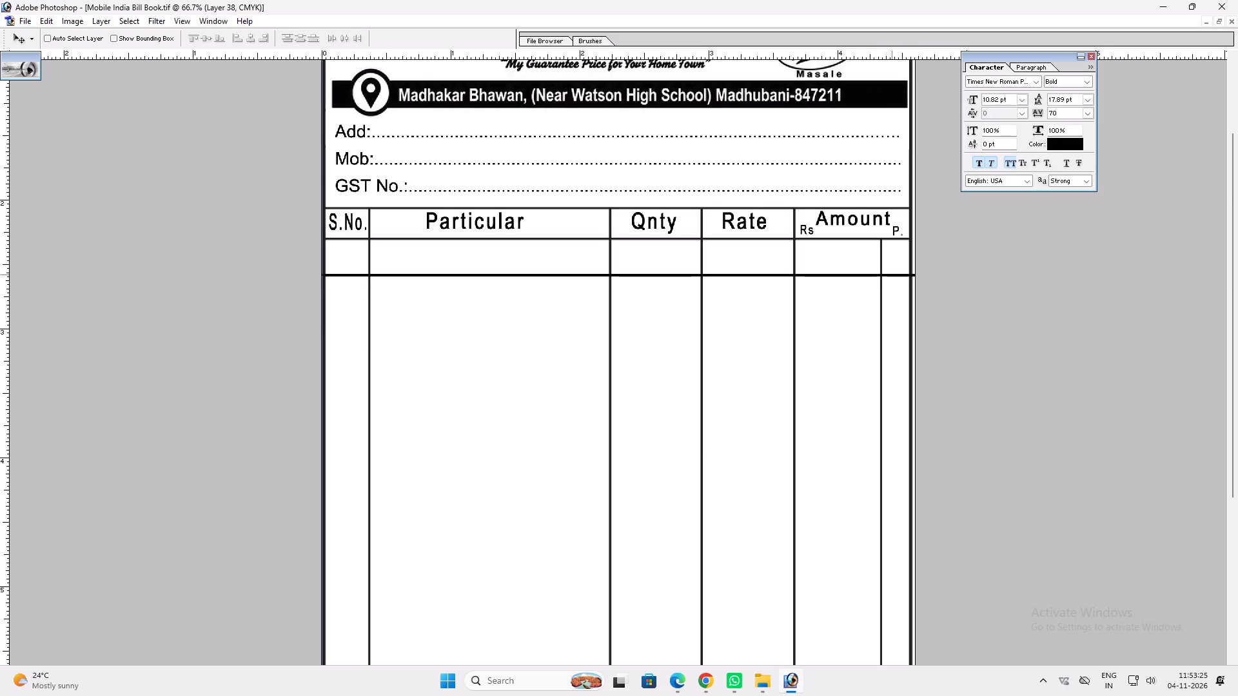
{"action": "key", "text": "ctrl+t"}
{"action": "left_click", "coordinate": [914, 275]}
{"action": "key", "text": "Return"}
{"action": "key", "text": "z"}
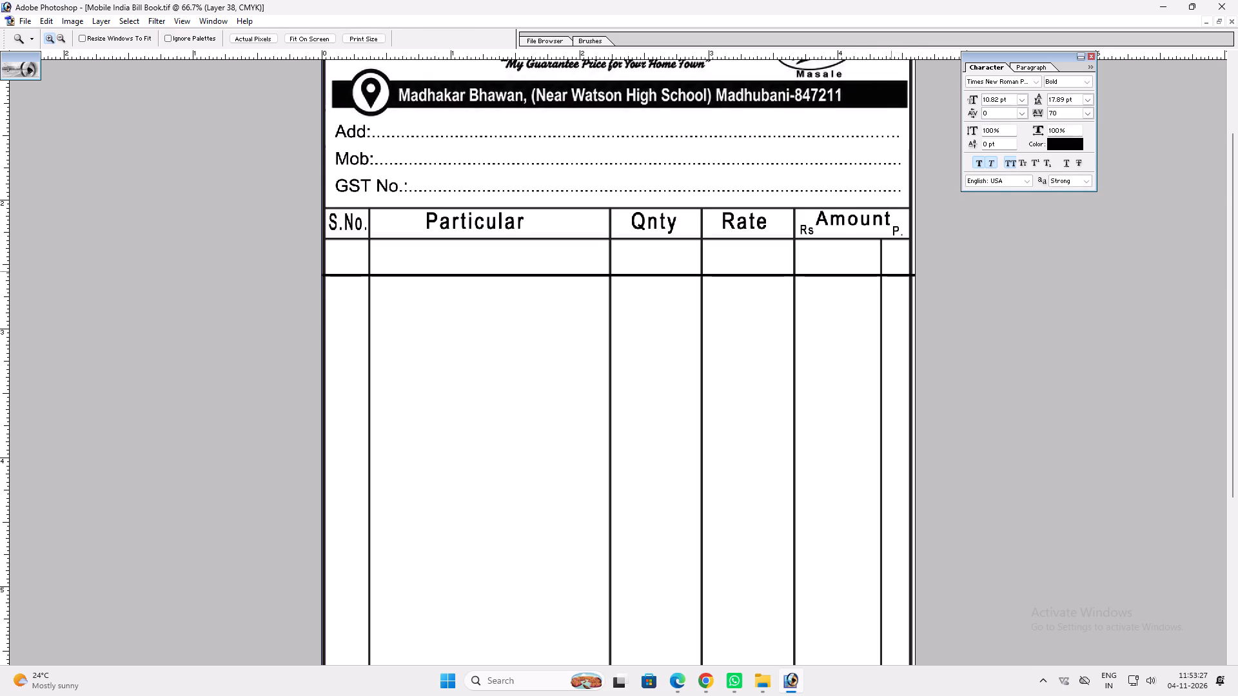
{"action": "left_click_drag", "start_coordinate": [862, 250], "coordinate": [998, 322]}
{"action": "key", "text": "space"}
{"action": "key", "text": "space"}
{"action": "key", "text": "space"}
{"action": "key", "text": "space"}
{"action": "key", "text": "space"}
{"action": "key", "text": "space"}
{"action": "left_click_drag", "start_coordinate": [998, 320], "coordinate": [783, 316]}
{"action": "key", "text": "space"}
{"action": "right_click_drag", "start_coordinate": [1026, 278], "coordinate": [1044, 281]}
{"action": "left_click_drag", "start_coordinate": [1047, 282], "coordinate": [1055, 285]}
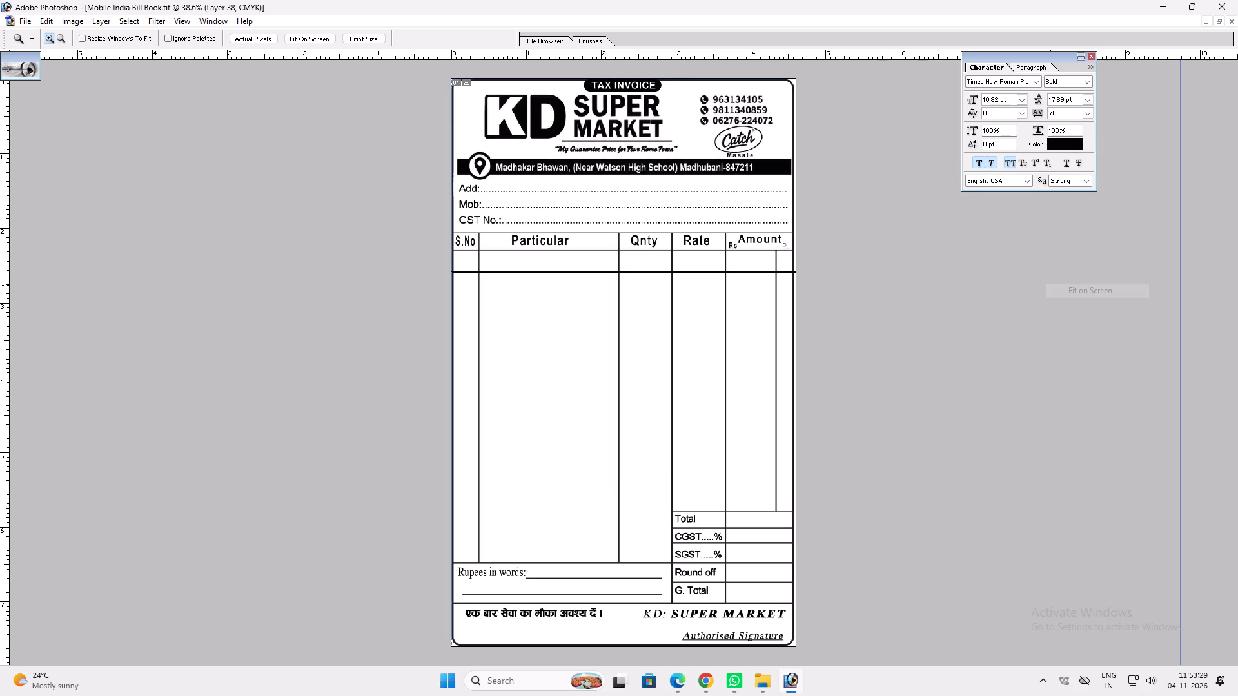
Shorten the row line at its Amount-column end so it stops inside the table's outer border.
{"action": "key", "text": "z"}
{"action": "key", "text": "ctrl+t"}
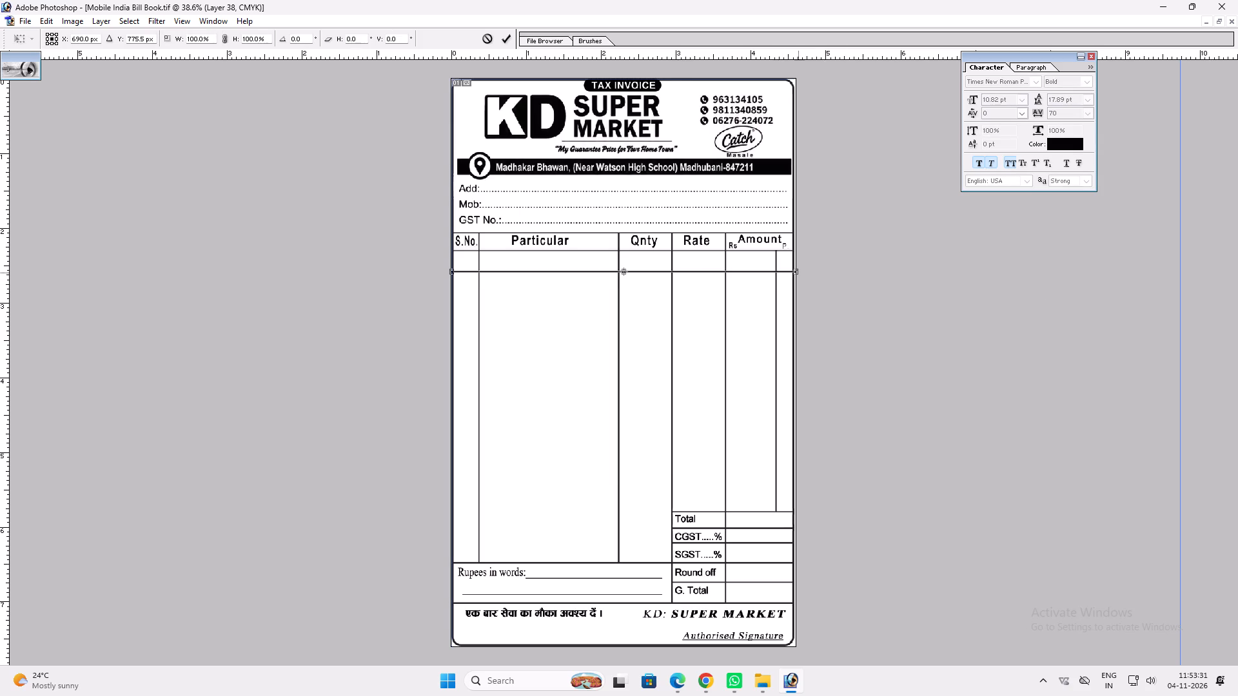
{"action": "left_click_drag", "start_coordinate": [798, 272], "coordinate": [792, 273]}
{"action": "key", "text": "Return"}
{"action": "key", "text": "z"}
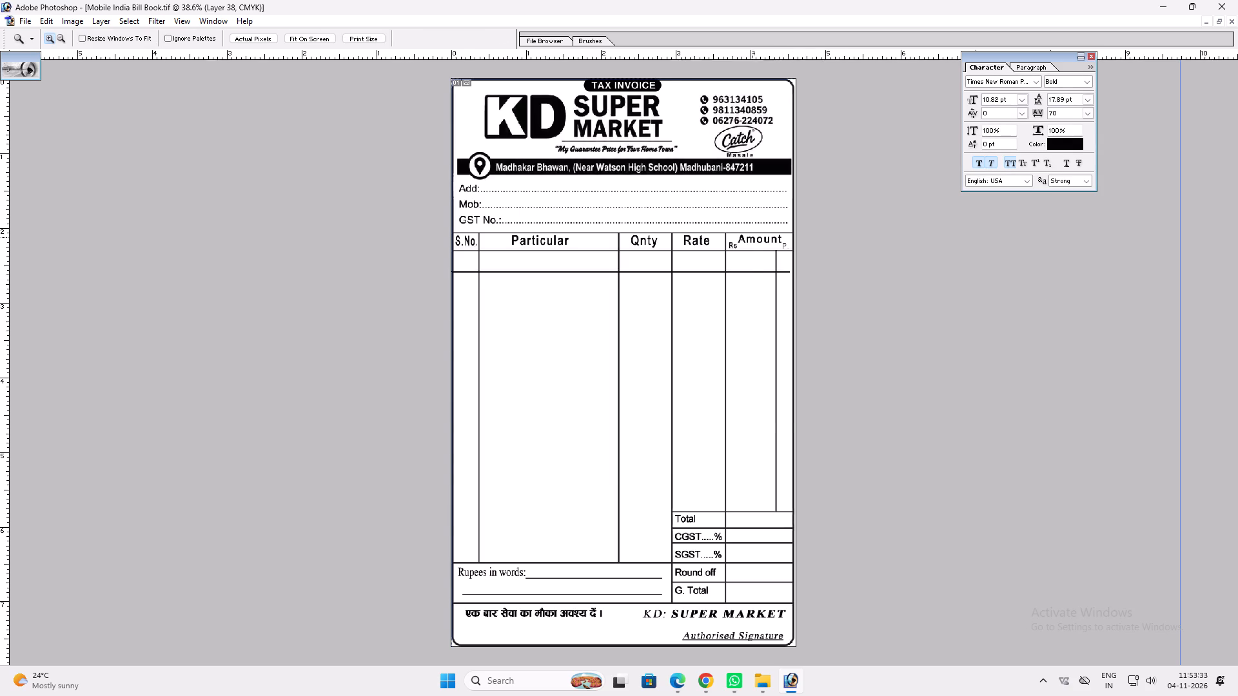
Nudge the row line sideways to fit between the table's side borders and lower it slightly.
{"action": "left_click_drag", "start_coordinate": [752, 235], "coordinate": [942, 421]}
{"action": "key", "text": "v"}
{"action": "key", "text": "v"}
{"action": "key", "text": "Right"}
{"action": "key", "text": "Right"}
{"action": "key", "text": "Right"}
{"action": "key", "text": "Right"}
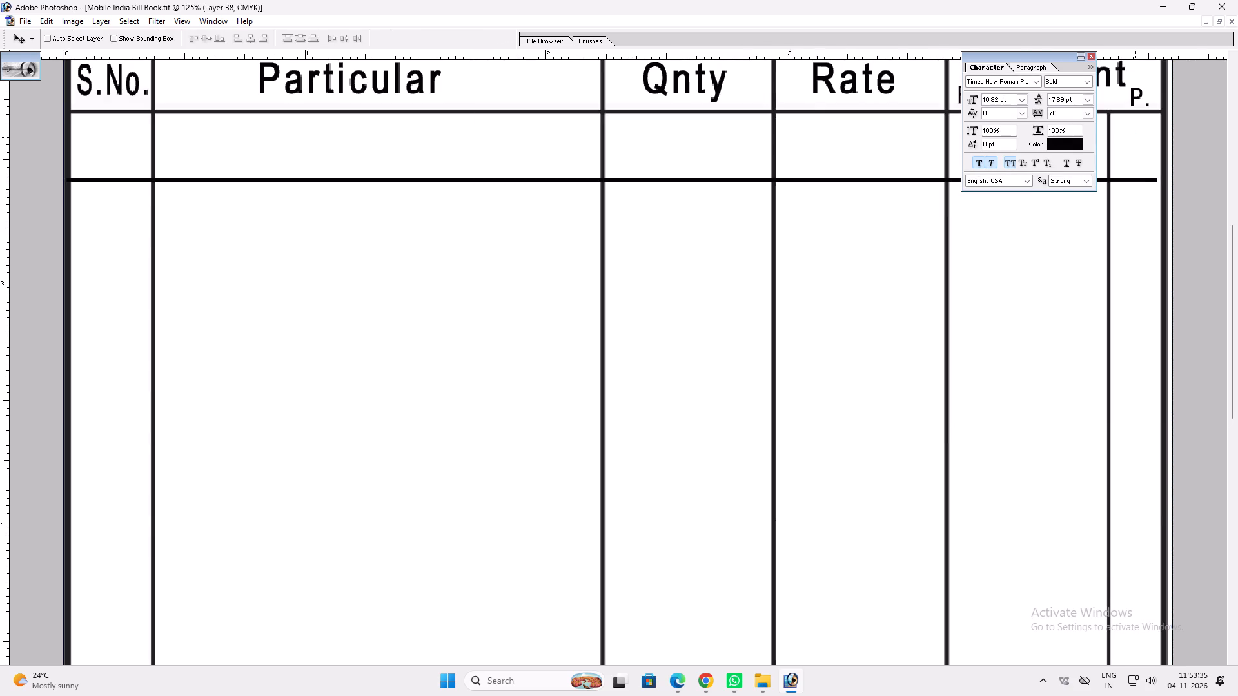
{"action": "key", "text": "Right"}
{"action": "key", "text": "Right"}
{"action": "key", "text": "Right"}
{"action": "key", "text": "Right"}
{"action": "key", "text": "Right"}
{"action": "key", "text": "space"}
{"action": "left_click_drag", "start_coordinate": [884, 185], "coordinate": [883, 192], "text": "shift"}
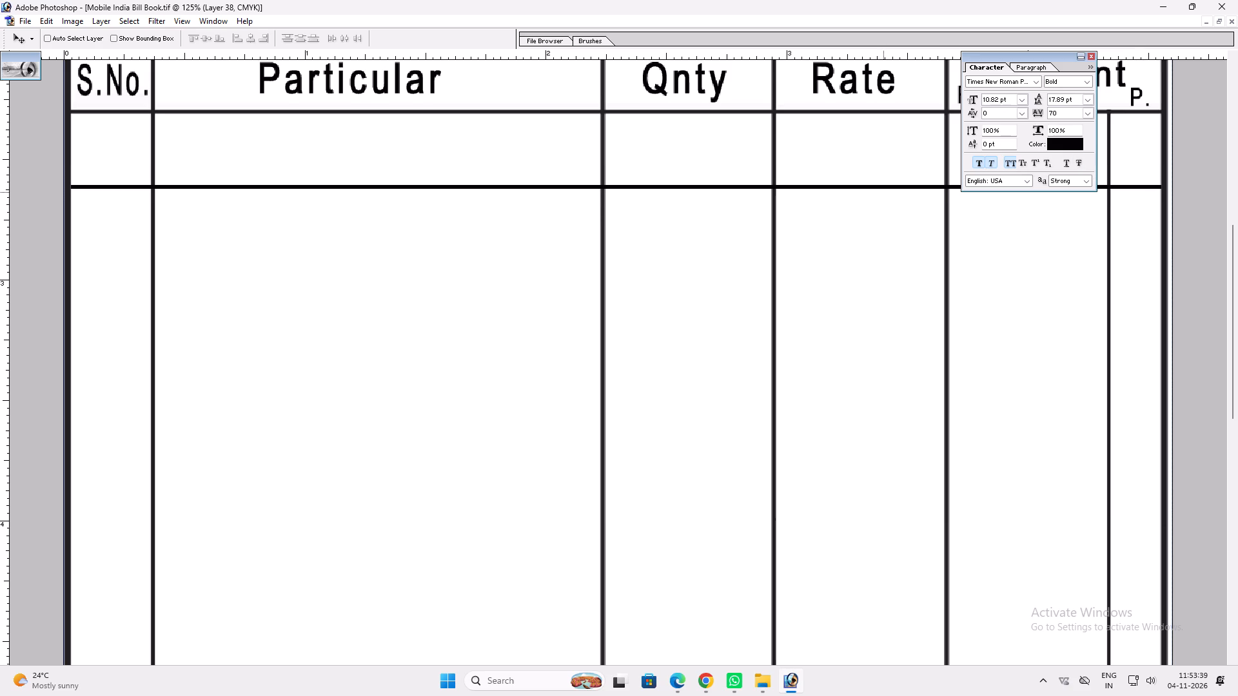
Duplicate the row line four times downward at roughly even spacing to rule the upper part of the table.
{"action": "left_click_drag", "start_coordinate": [875, 186], "coordinate": [863, 263], "text": "alt+shift"}
{"action": "left_click_drag", "start_coordinate": [863, 263], "coordinate": [863, 340], "text": "alt+shift"}
{"action": "key", "text": "space"}
{"action": "left_click_drag", "start_coordinate": [861, 334], "coordinate": [844, 209]}
{"action": "left_click_drag", "start_coordinate": [841, 220], "coordinate": [838, 322], "text": "alt"}
{"action": "left_click_drag", "start_coordinate": [838, 322], "coordinate": [838, 408], "text": "alt+shift"}
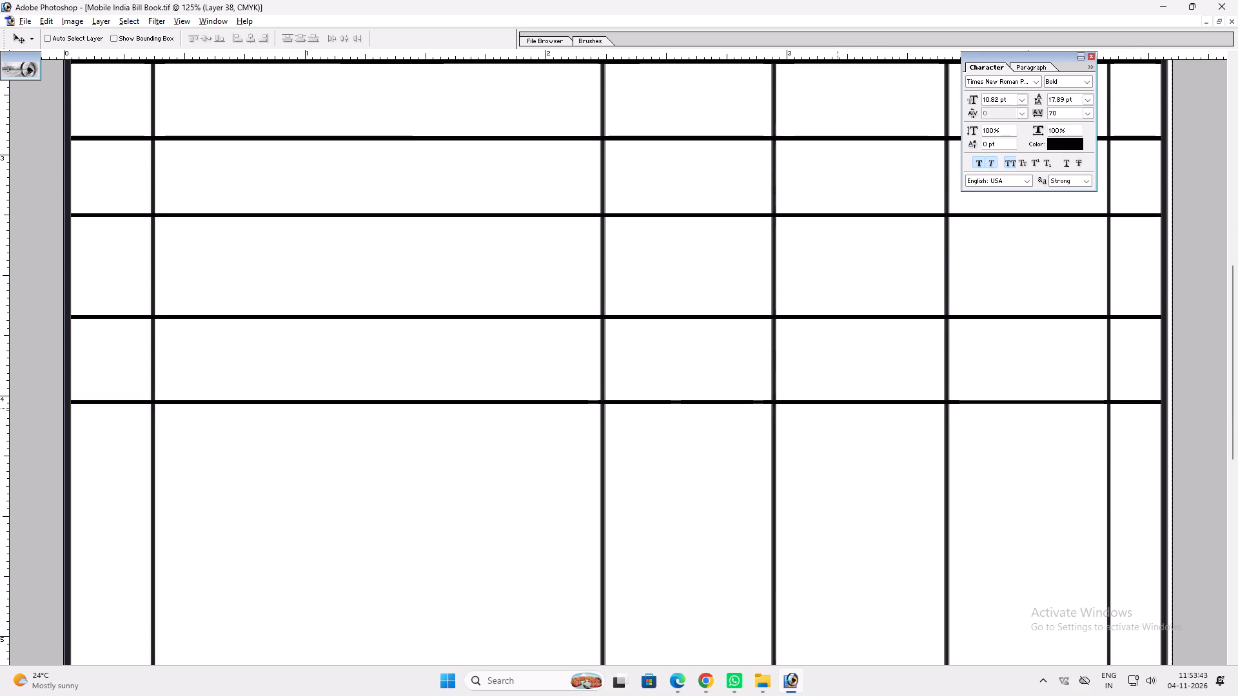
{"action": "left_click_drag", "start_coordinate": [838, 408], "coordinate": [837, 413], "text": "alt+shift"}
Duplicate the row line five more times downward, placing the last one just above the Total row.
{"action": "key", "text": "space"}
{"action": "left_click_drag", "start_coordinate": [829, 382], "coordinate": [815, 191]}
{"action": "left_click_drag", "start_coordinate": [800, 235], "coordinate": [800, 305], "text": "alt+shift"}
{"action": "left_click_drag", "start_coordinate": [794, 285], "coordinate": [798, 378], "text": "alt+shift"}
{"action": "left_click_drag", "start_coordinate": [797, 367], "coordinate": [796, 438], "text": "alt+shift"}
{"action": "key", "text": "space"}
{"action": "left_click_drag", "start_coordinate": [800, 423], "coordinate": [790, 258]}
{"action": "left_click_drag", "start_coordinate": [794, 282], "coordinate": [800, 342], "text": "alt+shift"}
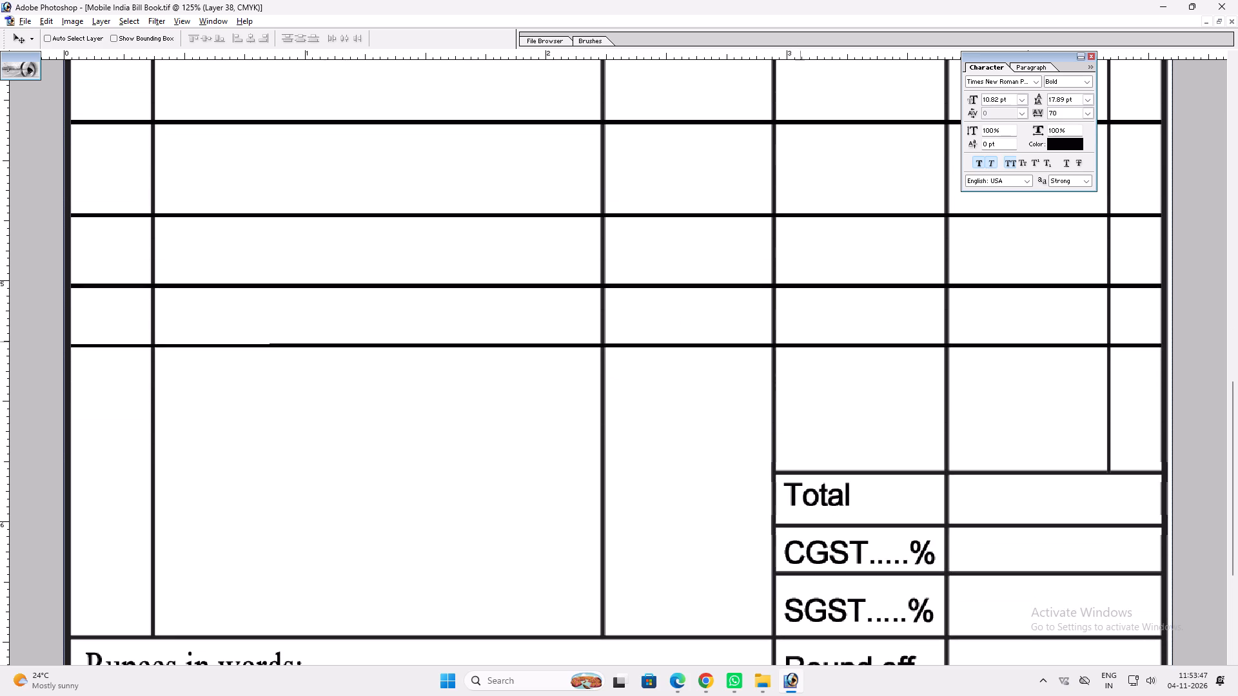
{"action": "left_click_drag", "start_coordinate": [800, 342], "coordinate": [800, 349], "text": "alt+shift"}
{"action": "left_click_drag", "start_coordinate": [800, 349], "coordinate": [805, 427], "text": "alt+shift"}
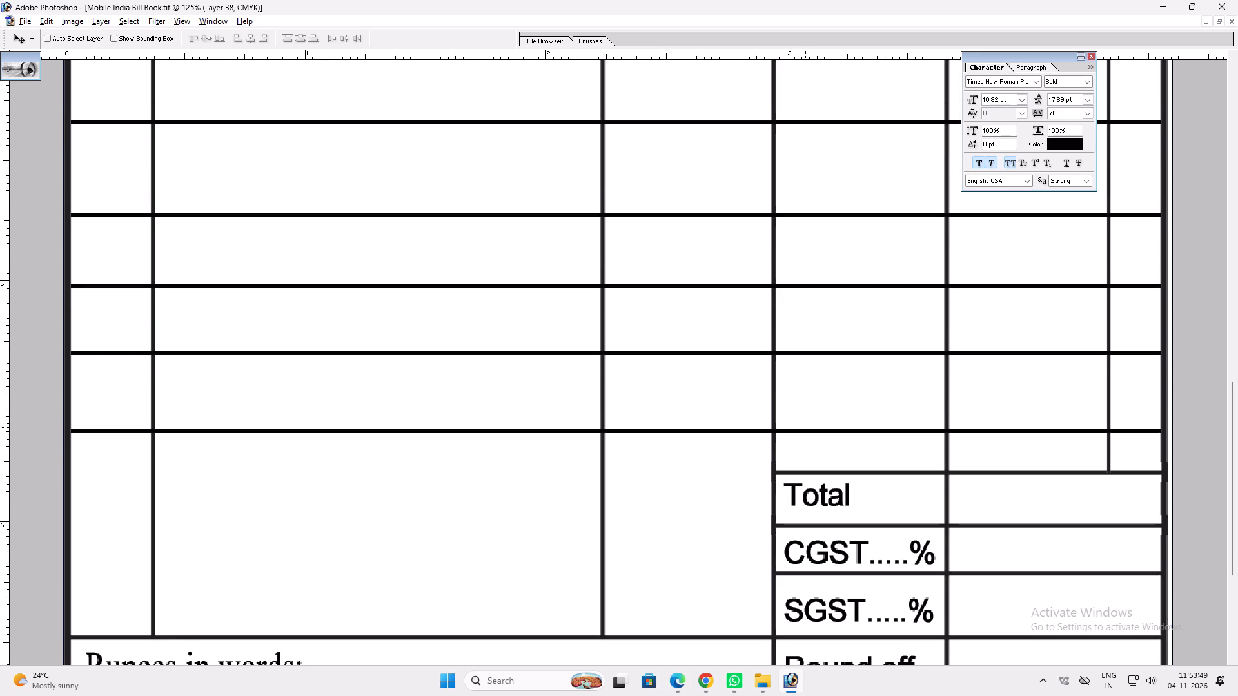
Add two more row line copies, one across the Total row and one level with the divider between CGST and SGST.
{"action": "key", "text": "space"}
{"action": "key", "text": "space"}
{"action": "key", "text": "space"}
{"action": "key", "text": "space"}
{"action": "key", "text": "space"}
{"action": "key", "text": "space"}
{"action": "key", "text": "space"}
{"action": "key", "text": "space"}
{"action": "key", "text": "space"}
{"action": "key", "text": "space"}
{"action": "key", "text": "space"}
{"action": "key", "text": "space"}
{"action": "key", "text": "space"}
{"action": "key", "text": "space"}
{"action": "left_click_drag", "start_coordinate": [815, 432], "coordinate": [821, 224]}
{"action": "left_click_drag", "start_coordinate": [820, 227], "coordinate": [820, 294], "text": "alt+shift"}
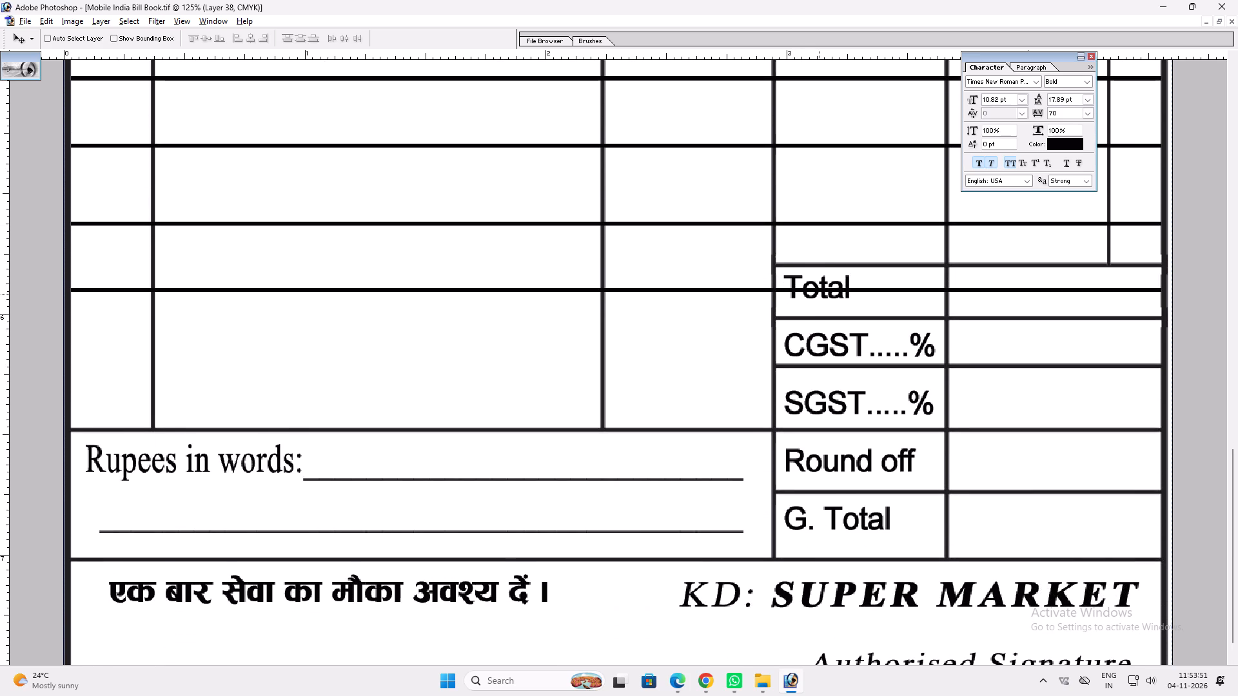
{"action": "left_click_drag", "start_coordinate": [820, 294], "coordinate": [819, 294], "text": "alt+shift"}
{"action": "left_click_drag", "start_coordinate": [773, 296], "coordinate": [767, 371], "text": "alt+shift"}
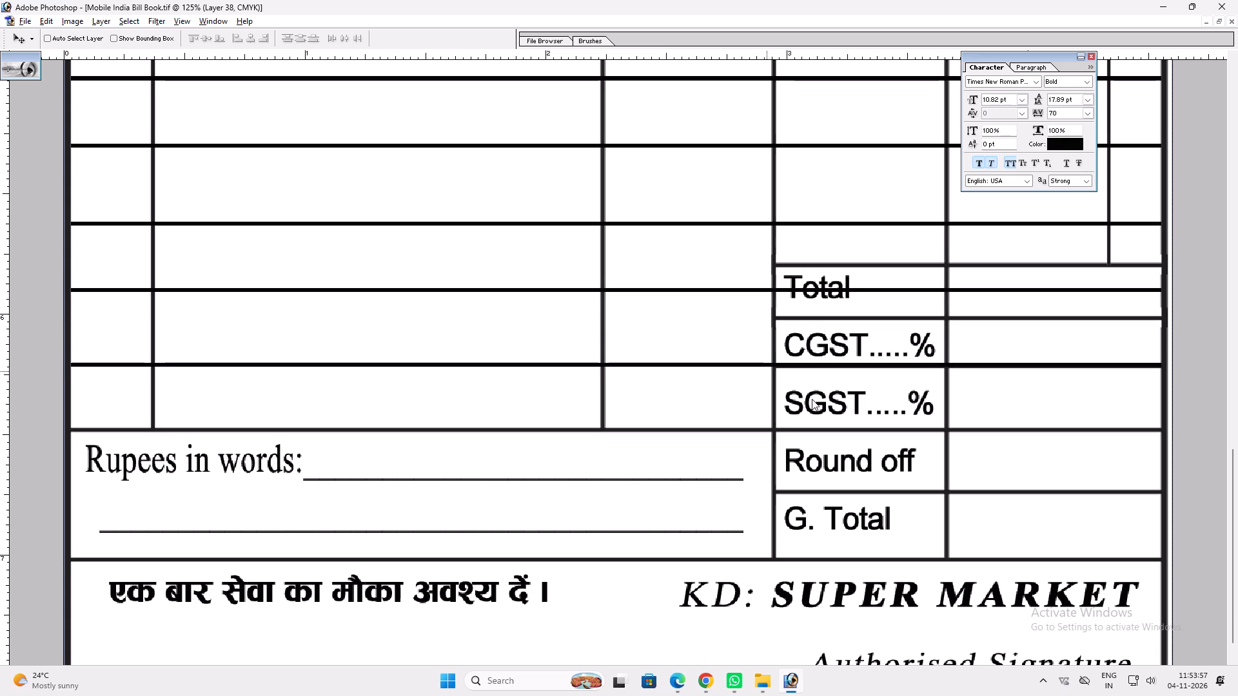
Delete the part of the lowest row line that crosses the CGST and SGST box.
{"action": "key", "text": "m"}
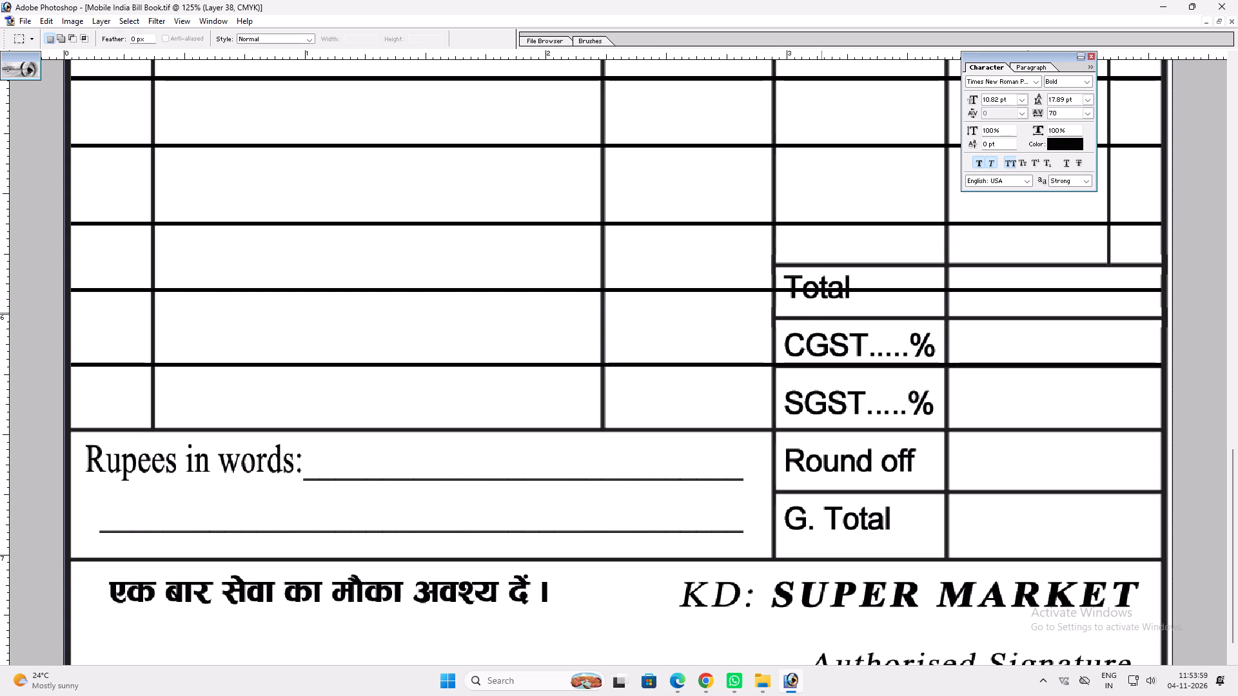
{"action": "left_click_drag", "start_coordinate": [773, 341], "coordinate": [1213, 403]}
{"action": "key", "text": "Delete"}
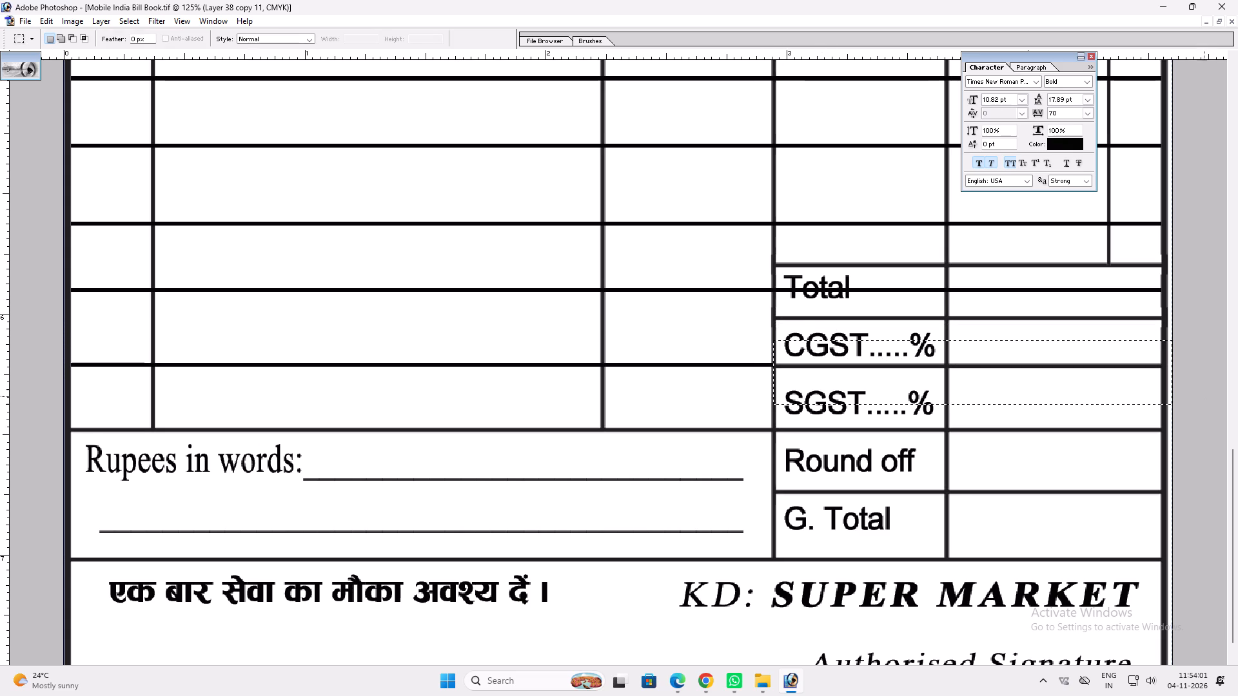
{"action": "key", "text": "Delete"}
{"action": "key", "text": "ctrl+d"}
{"action": "key", "text": "v"}
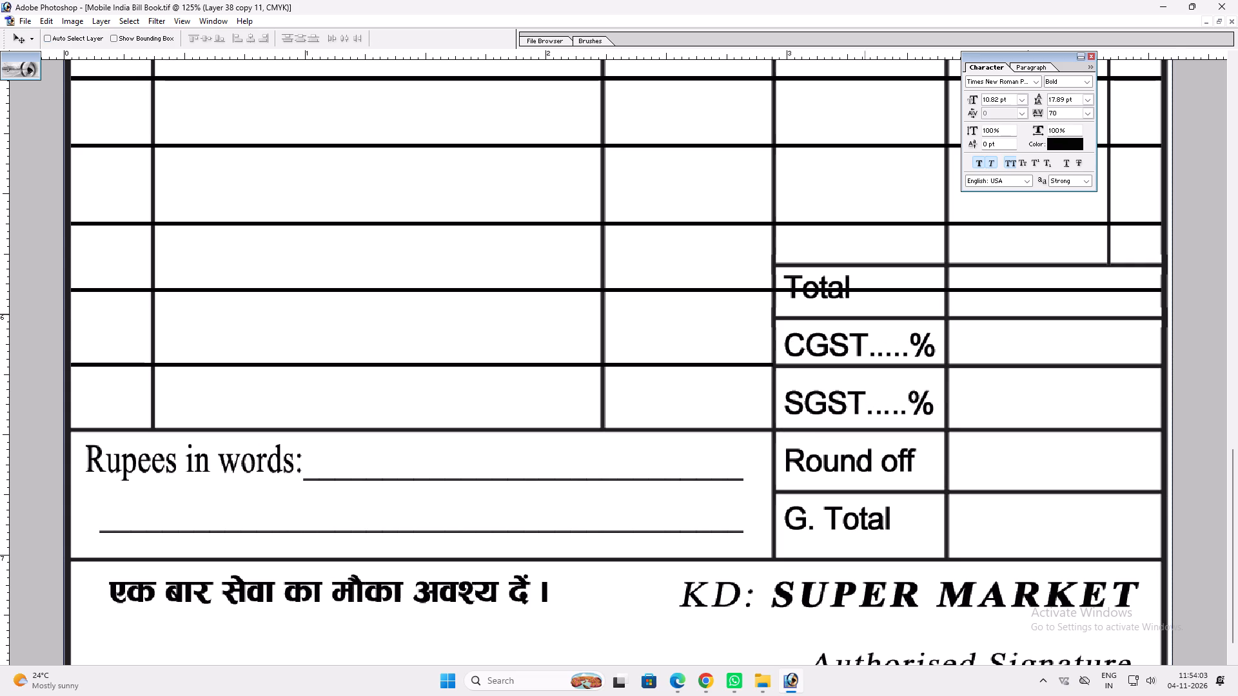
Delete the part of the row line that runs through the Total row.
{"action": "left_click", "coordinate": [761, 290], "text": "ctrl"}
{"action": "key", "text": "m"}
{"action": "left_click_drag", "start_coordinate": [754, 262], "coordinate": [1237, 315]}
{"action": "key", "text": "Delete"}
{"action": "key", "text": "ctrl+d"}
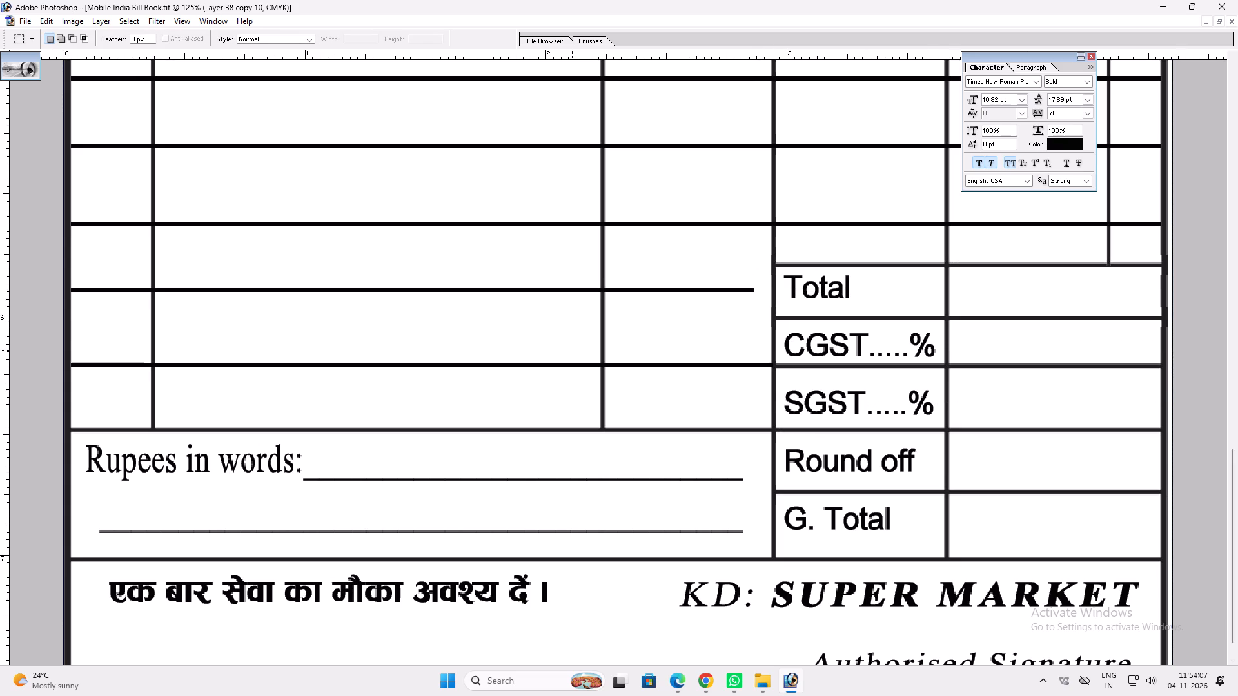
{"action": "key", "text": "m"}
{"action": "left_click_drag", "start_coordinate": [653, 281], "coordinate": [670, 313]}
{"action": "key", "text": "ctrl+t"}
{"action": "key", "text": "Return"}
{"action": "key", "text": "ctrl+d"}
Stretch the cut end of the row line beside Total so it meets the edge of the totals box.
{"action": "key", "text": "m"}
{"action": "left_click_drag", "start_coordinate": [660, 277], "coordinate": [673, 324]}
{"action": "key", "text": "ctrl+t"}
{"action": "left_click_drag", "start_coordinate": [671, 291], "coordinate": [777, 289]}
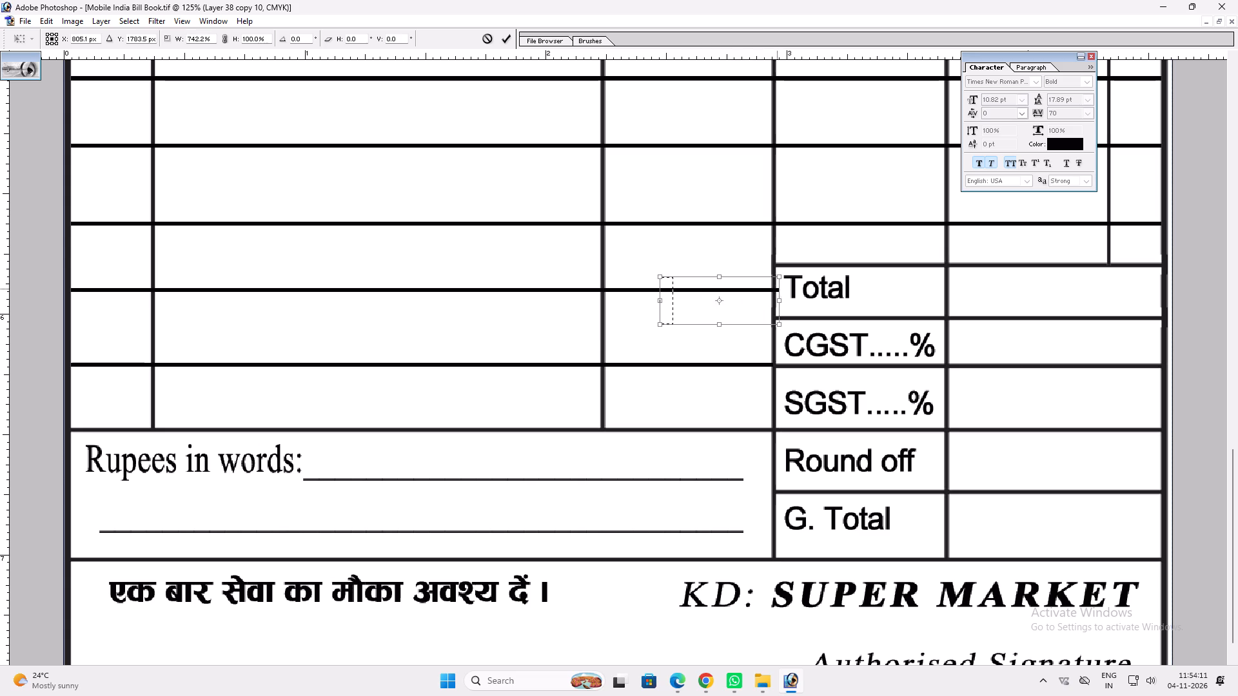
{"action": "left_click_drag", "start_coordinate": [777, 289], "coordinate": [771, 289]}
{"action": "key", "text": "ctrl+Return"}
{"action": "key", "text": "ctrl+d"}
{"action": "key", "text": "v"}
{"action": "key", "text": "v"}
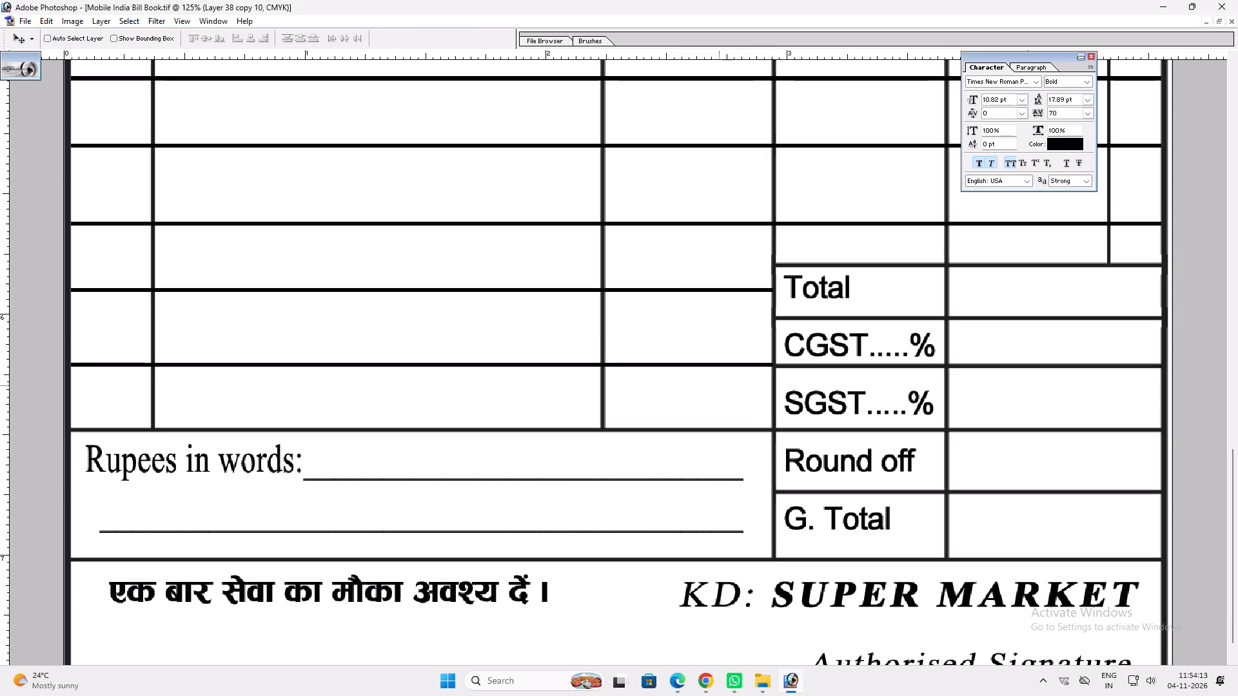
Link all the horizontal row lines of the item table, from bottom to top, and distribute them at equal vertical spacing.
{"action": "left_click", "coordinate": [702, 364], "text": "ctrl+shift"}
{"action": "left_click_drag", "start_coordinate": [701, 364], "coordinate": [702, 398]}
{"action": "key", "text": "ctrl+z"}
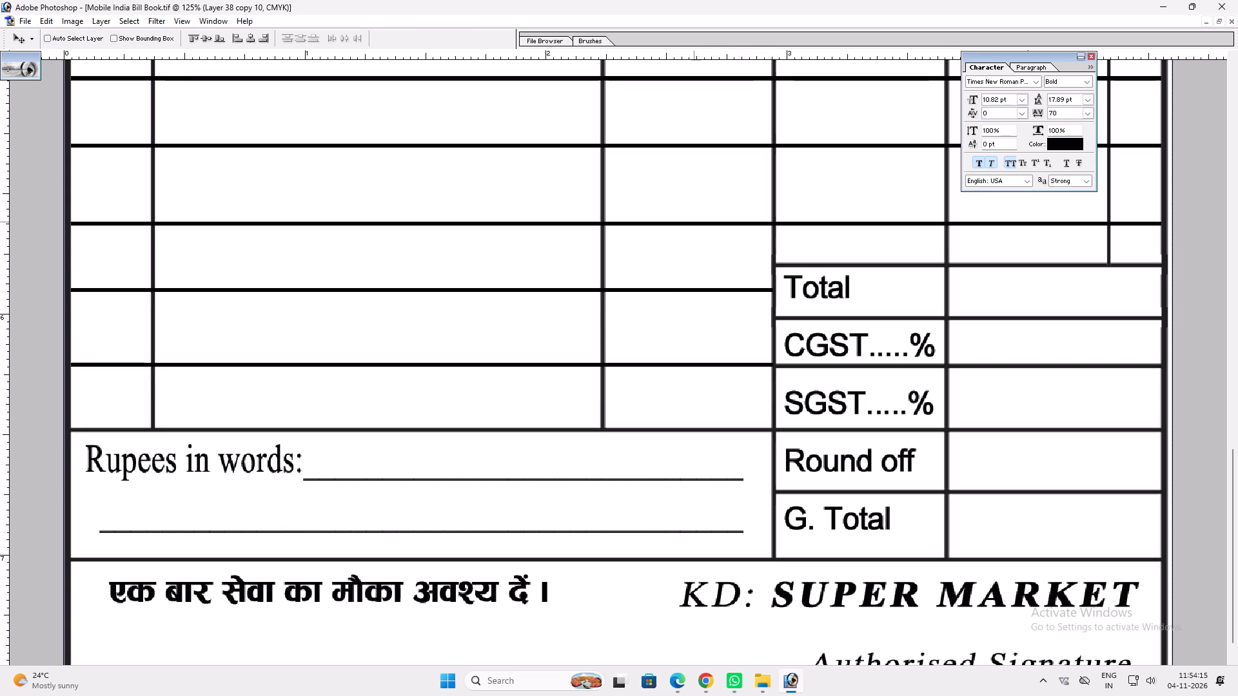
{"action": "left_click", "coordinate": [691, 224], "text": "ctrl+shift"}
{"action": "left_click_drag", "start_coordinate": [690, 224], "coordinate": [694, 243]}
{"action": "key", "text": "ctrl+z"}
{"action": "left_click", "coordinate": [686, 144], "text": "ctrl+shift"}
{"action": "left_click_drag", "start_coordinate": [686, 144], "coordinate": [687, 168]}
{"action": "key", "text": "ctrl+z"}
{"action": "left_click", "coordinate": [692, 77], "text": "ctrl+shift"}
{"action": "key", "text": "space"}
{"action": "key", "text": "space"}
{"action": "left_click_drag", "start_coordinate": [692, 77], "coordinate": [689, 222]}
{"action": "left_click_drag", "start_coordinate": [681, 212], "coordinate": [681, 226]}
{"action": "key", "text": "ctrl+z"}
{"action": "left_click", "coordinate": [674, 153], "text": "ctrl+shift"}
{"action": "key", "text": "space"}
{"action": "left_click_drag", "start_coordinate": [674, 153], "coordinate": [677, 244]}
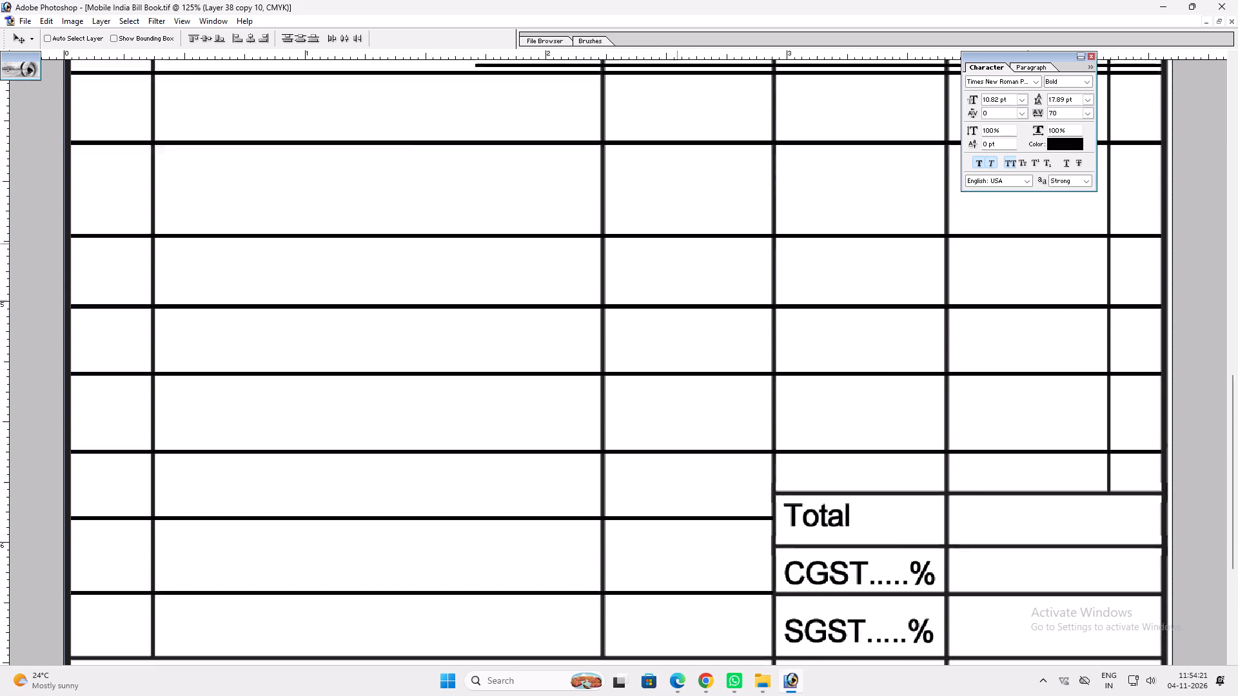
{"action": "left_click_drag", "start_coordinate": [677, 244], "coordinate": [677, 293]}
{"action": "left_click_drag", "start_coordinate": [673, 284], "coordinate": [676, 302]}
{"action": "key", "text": "ctrl+z"}
{"action": "left_click", "coordinate": [675, 199], "text": "ctrl+shift"}
{"action": "left_click_drag", "start_coordinate": [675, 199], "coordinate": [678, 216]}
{"action": "key", "text": "ctrl+z"}
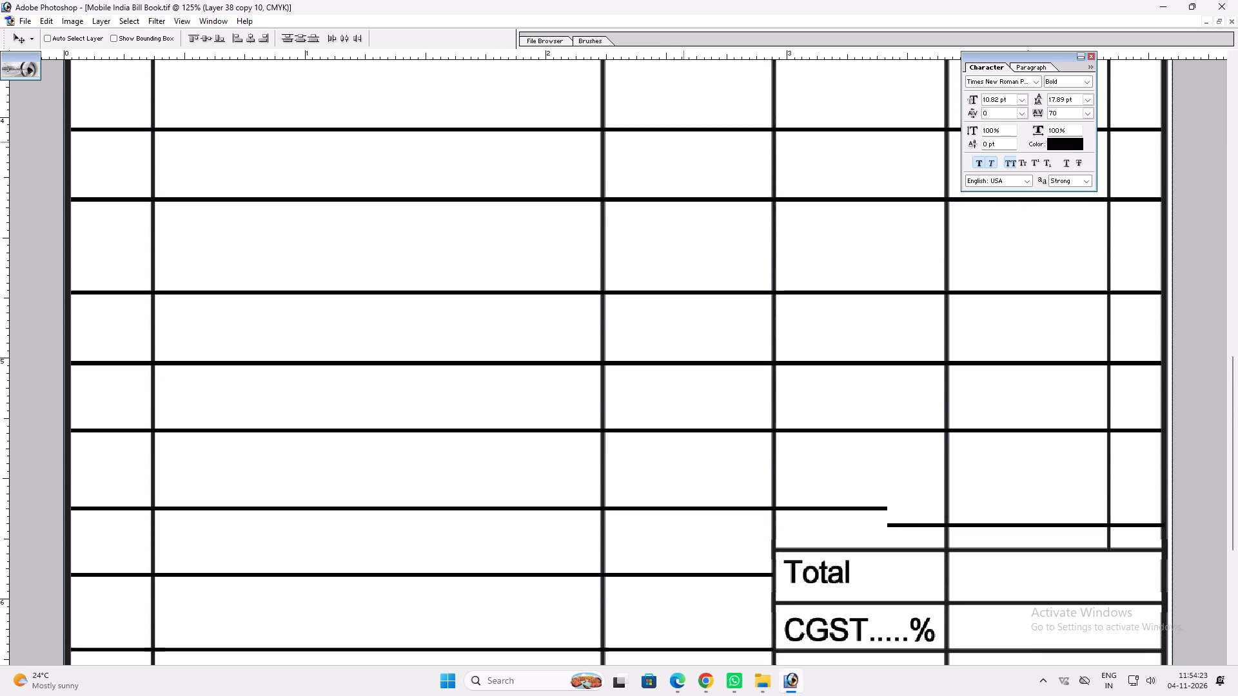
{"action": "left_click", "coordinate": [682, 130], "text": "ctrl+shift"}
{"action": "key", "text": "space"}
{"action": "key", "text": "space"}
{"action": "left_click_drag", "start_coordinate": [682, 119], "coordinate": [685, 229]}
{"action": "left_click", "coordinate": [679, 149], "text": "ctrl+shift"}
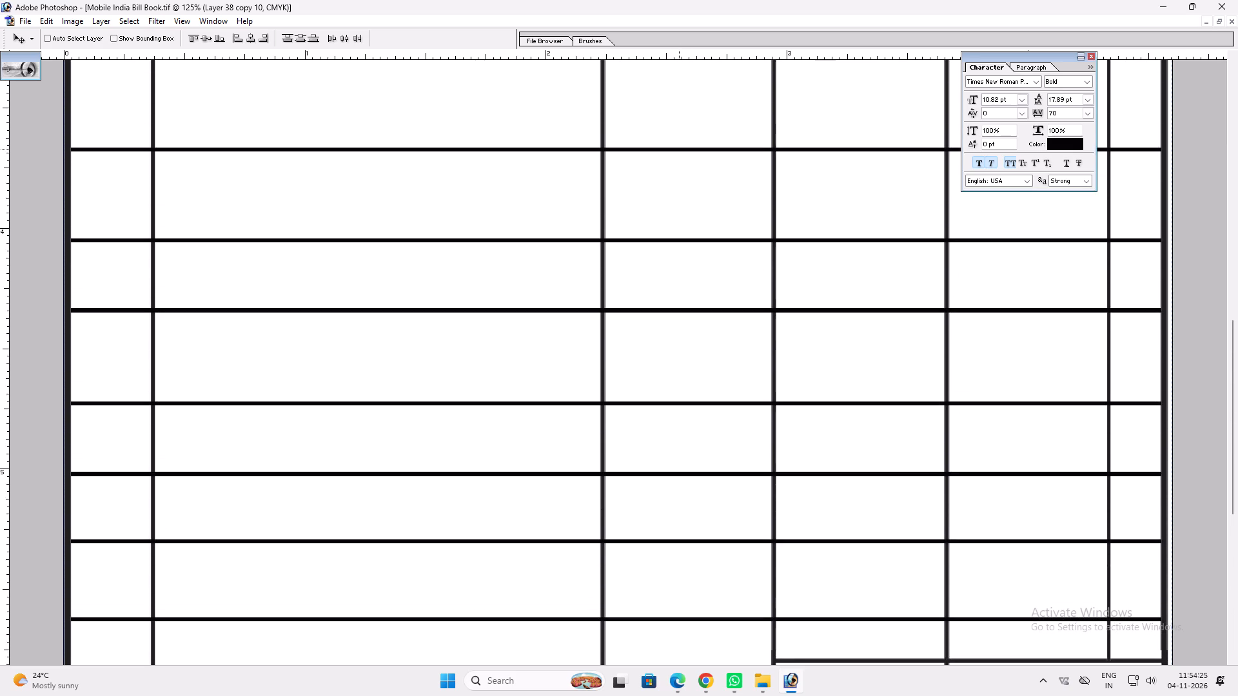
{"action": "key", "text": "space"}
{"action": "left_click_drag", "start_coordinate": [678, 141], "coordinate": [676, 289]}
{"action": "left_click", "coordinate": [662, 195], "text": "ctrl+shift"}
{"action": "left_click_drag", "start_coordinate": [662, 195], "coordinate": [665, 227]}
{"action": "key", "text": "ctrl+z"}
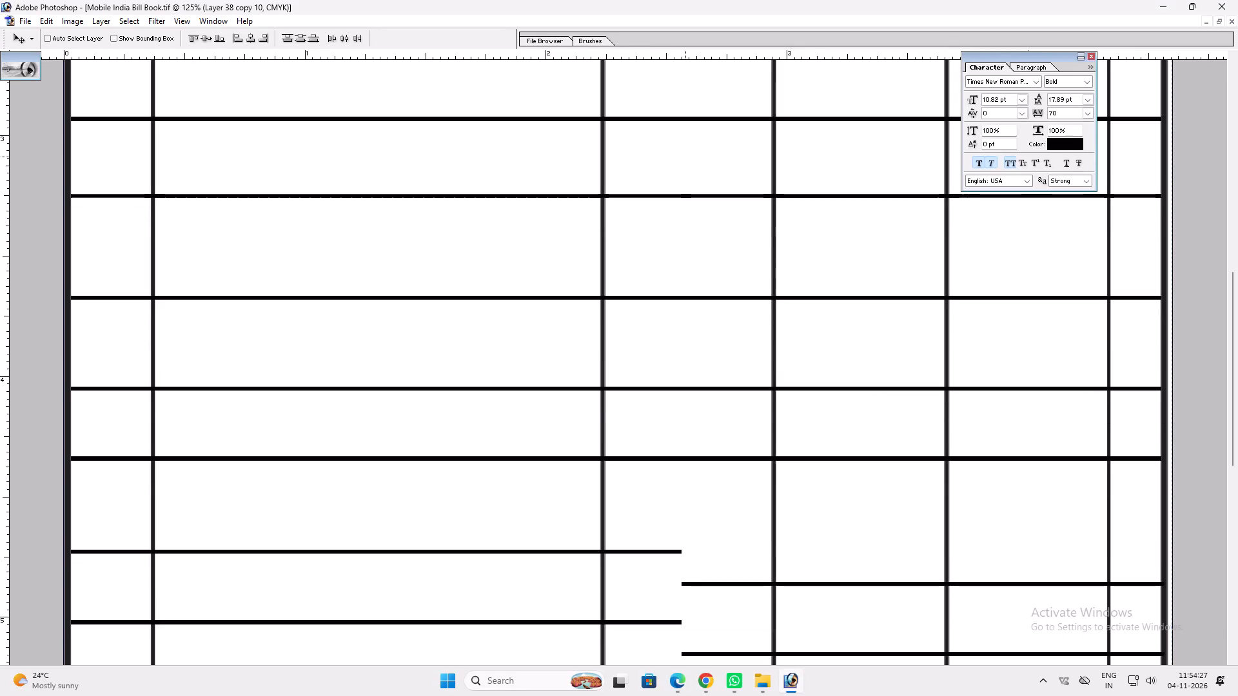
{"action": "left_click", "coordinate": [692, 118], "text": "ctrl+shift"}
{"action": "key", "text": "space"}
{"action": "left_click_drag", "start_coordinate": [692, 118], "coordinate": [702, 249]}
{"action": "left_click", "coordinate": [696, 174], "text": "ctrl+shift"}
{"action": "left_click_drag", "start_coordinate": [696, 174], "coordinate": [696, 208]}
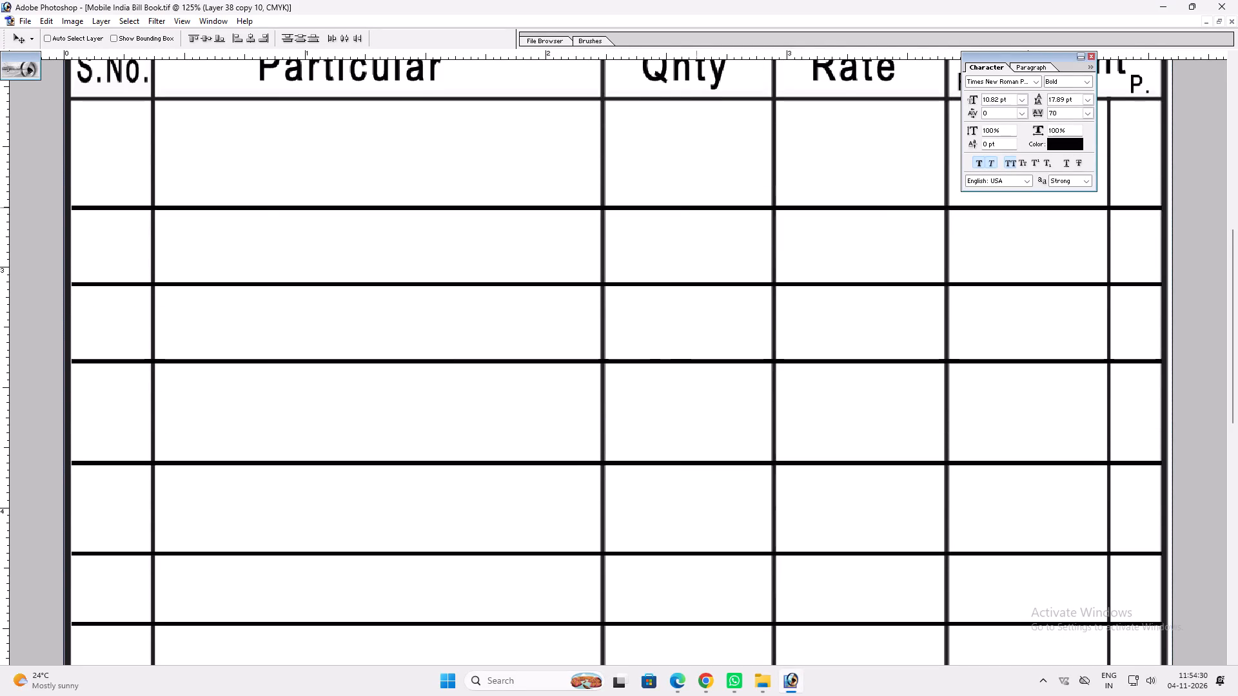
{"action": "key", "text": "ctrl+z"}
{"action": "double_click", "coordinate": [295, 33]}
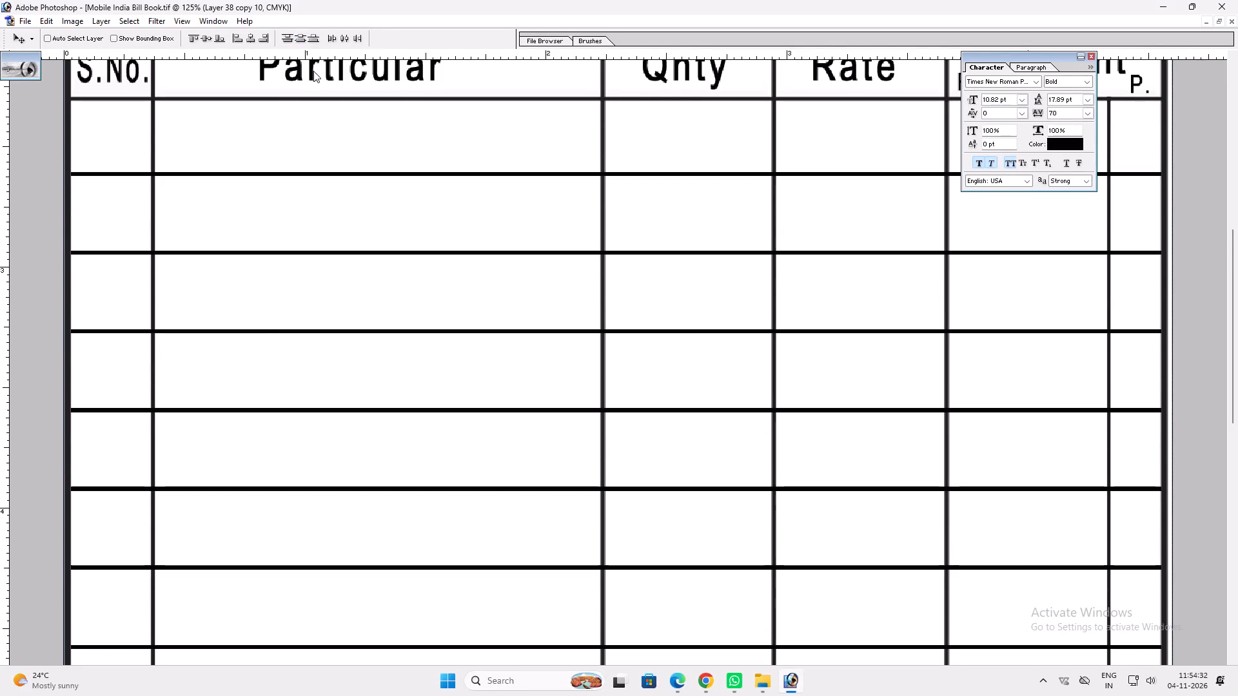
Inspect the row spacing from the table header down to the totals box, then review the whole bill.
{"action": "key", "text": "space"}
{"action": "key", "text": "space"}
{"action": "key", "text": "space"}
{"action": "key", "text": "space"}
{"action": "key", "text": "space"}
{"action": "right_click", "coordinate": [395, 198]}
{"action": "left_click_drag", "start_coordinate": [406, 202], "coordinate": [415, 206]}
{"action": "key", "text": "v"}
{"action": "key", "text": "v"}
{"action": "key", "text": "ctrl+plus"}
{"action": "key", "text": "ctrl+plus"}
{"action": "key", "text": "space"}
{"action": "key", "text": "space"}
{"action": "key", "text": "space"}
{"action": "key", "text": "space"}
{"action": "key", "text": "space"}
{"action": "key", "text": "space"}
{"action": "key", "text": "space"}
{"action": "key", "text": "space"}
{"action": "key", "text": "space"}
{"action": "key", "text": "space"}
{"action": "key", "text": "space"}
{"action": "key", "text": "space"}
{"action": "key", "text": "space"}
{"action": "key", "text": "space"}
{"action": "key", "text": "space"}
{"action": "key", "text": "space"}
{"action": "key", "text": "space"}
{"action": "key", "text": "space"}
{"action": "key", "text": "space"}
{"action": "key", "text": "space"}
{"action": "left_click_drag", "start_coordinate": [676, 349], "coordinate": [667, 336]}
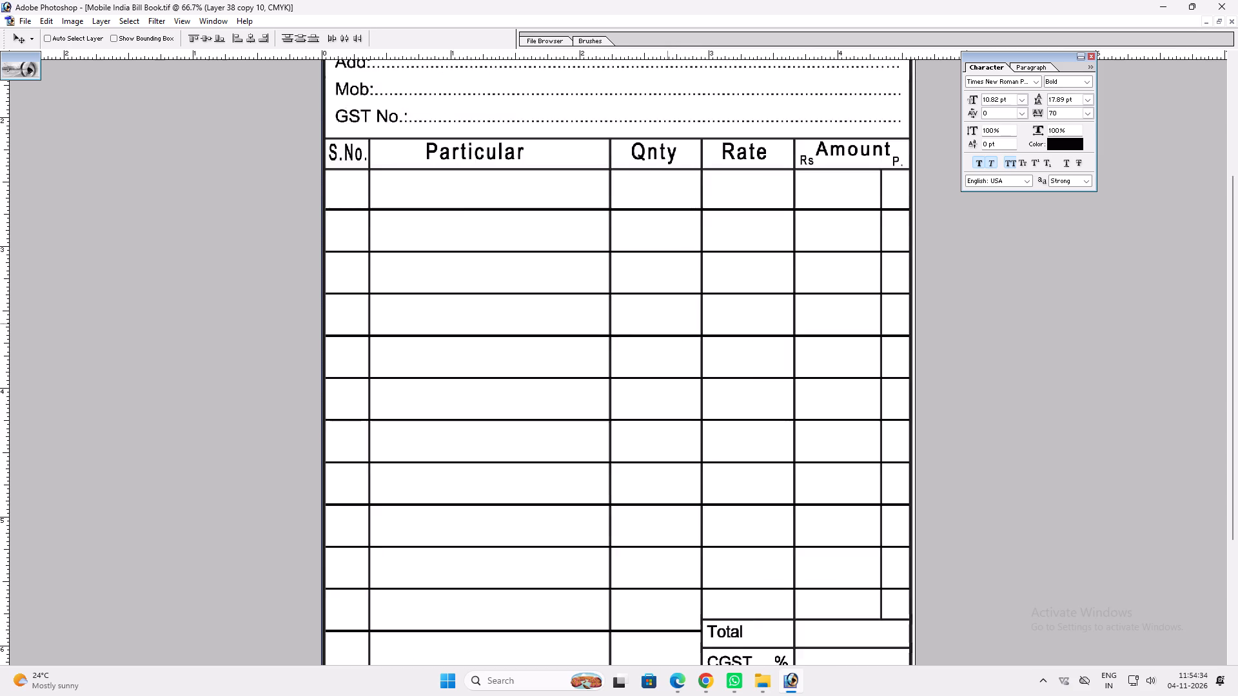
{"action": "left_click_drag", "start_coordinate": [667, 336], "coordinate": [648, 0]}
{"action": "left_click_drag", "start_coordinate": [754, 407], "coordinate": [721, 229]}
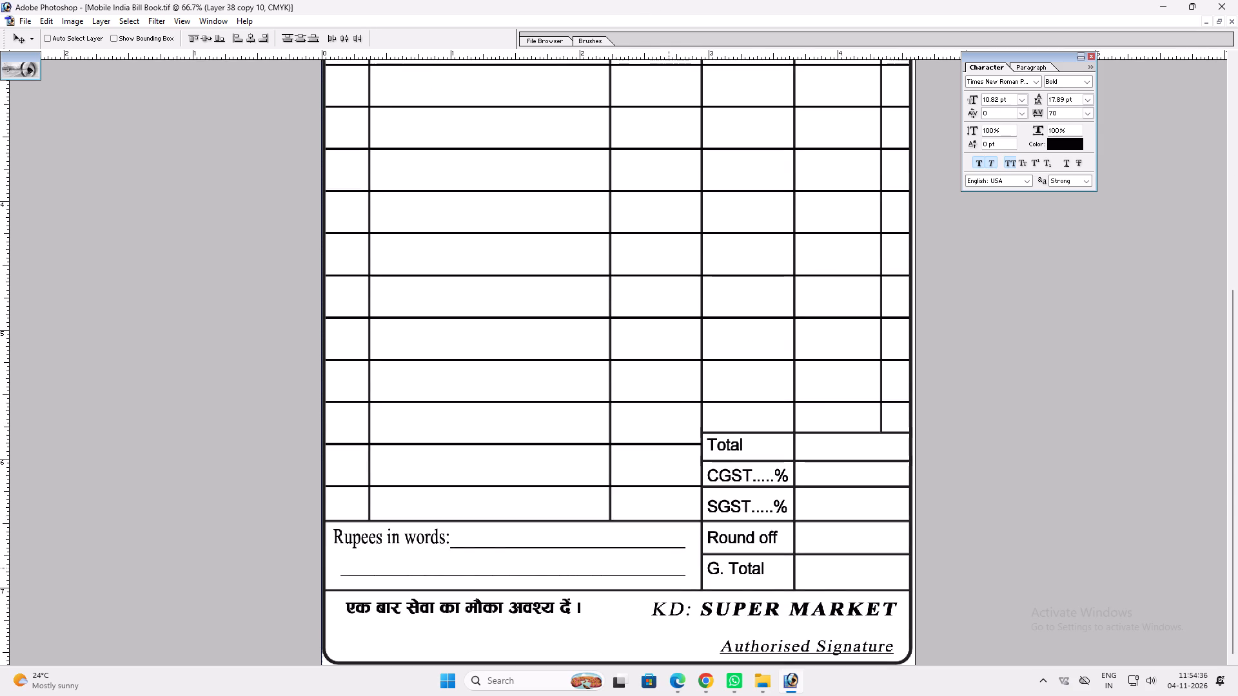
{"action": "key", "text": "space"}
{"action": "key", "text": "space"}
{"action": "key", "text": "space"}
{"action": "key", "text": "space"}
{"action": "key", "text": "space"}
{"action": "key", "text": "space"}
{"action": "key", "text": "space"}
{"action": "key", "text": "space"}
{"action": "key", "text": "space"}
{"action": "key", "text": "space"}
{"action": "right_click_drag", "start_coordinate": [627, 539], "coordinate": [634, 539]}
{"action": "left_click", "coordinate": [669, 554]}
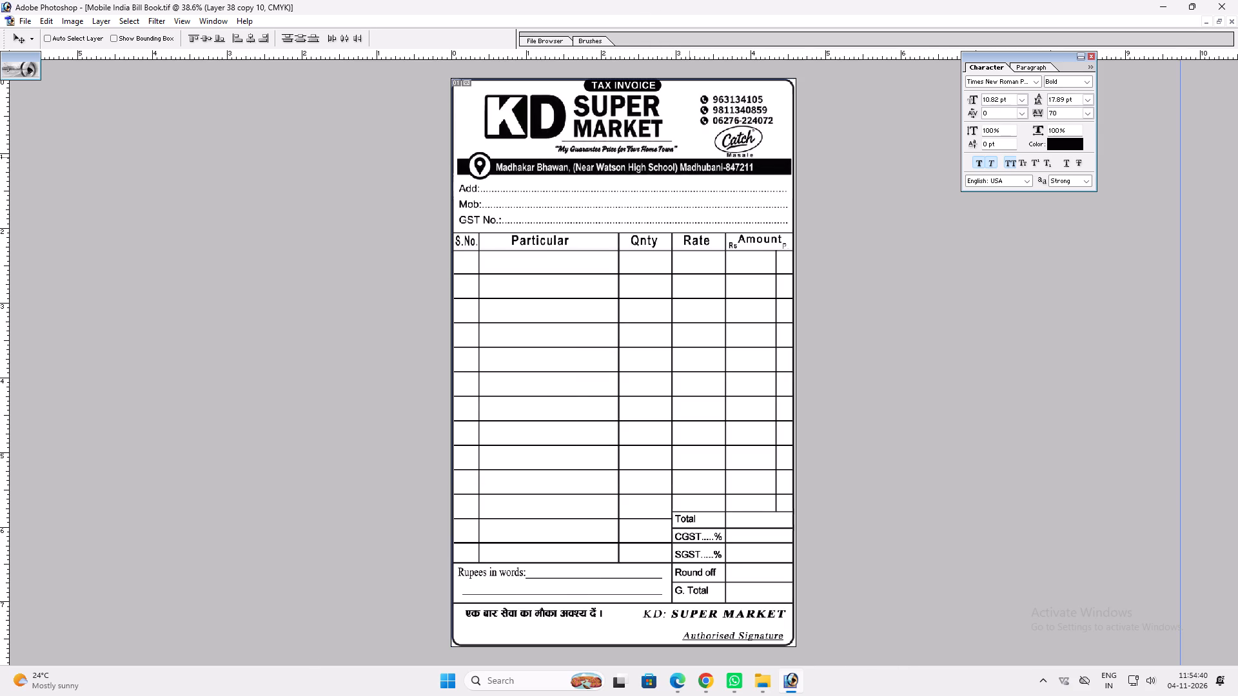
Save the bill as the TIFF file "K.d Super Market 1x8= 200 pc nw" in the November folder 04.11.2026.
{"action": "key", "text": "ctrl+shift+s"}
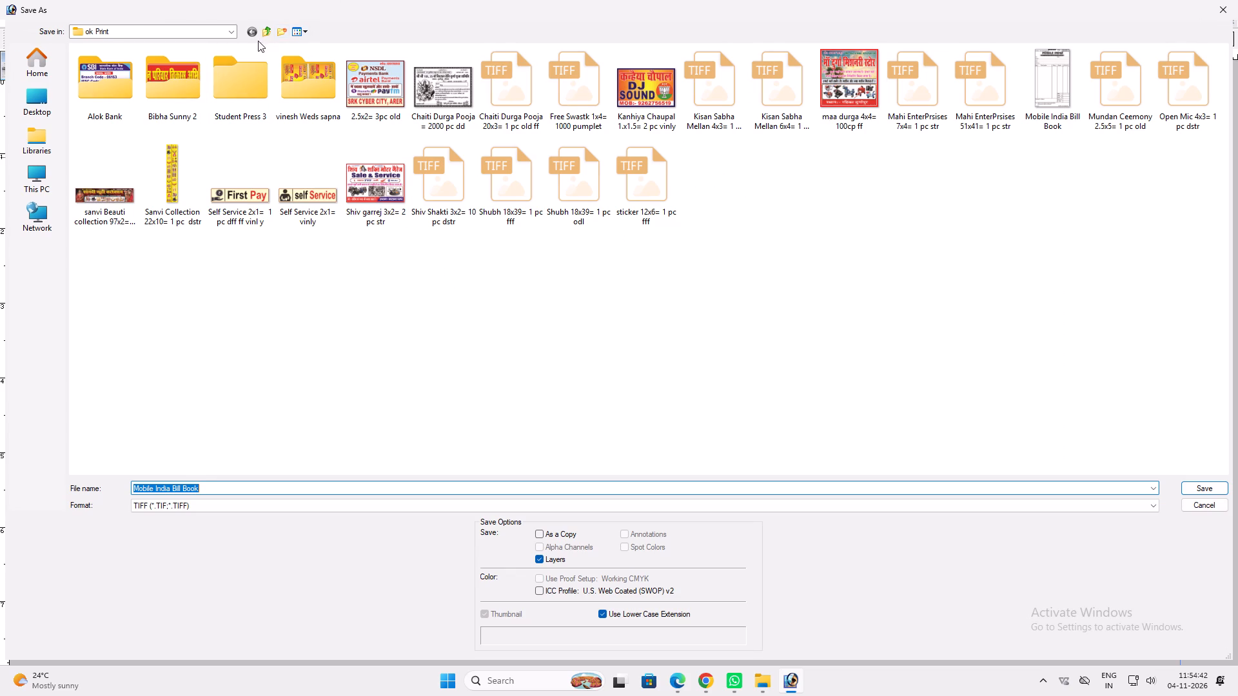
{"action": "double_click", "coordinate": [262, 33]}
{"action": "left_click", "coordinate": [262, 33]}
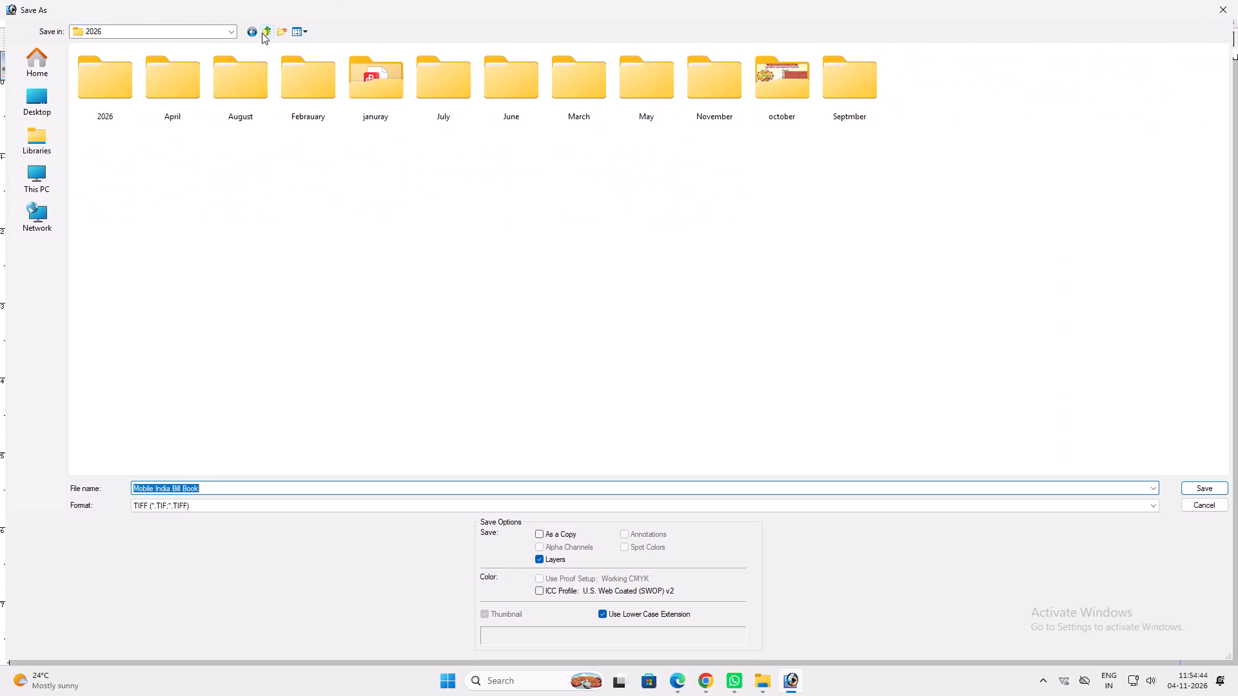
{"action": "left_click_drag", "start_coordinate": [294, 64], "coordinate": [684, 184]}
{"action": "double_click", "coordinate": [742, 85]}
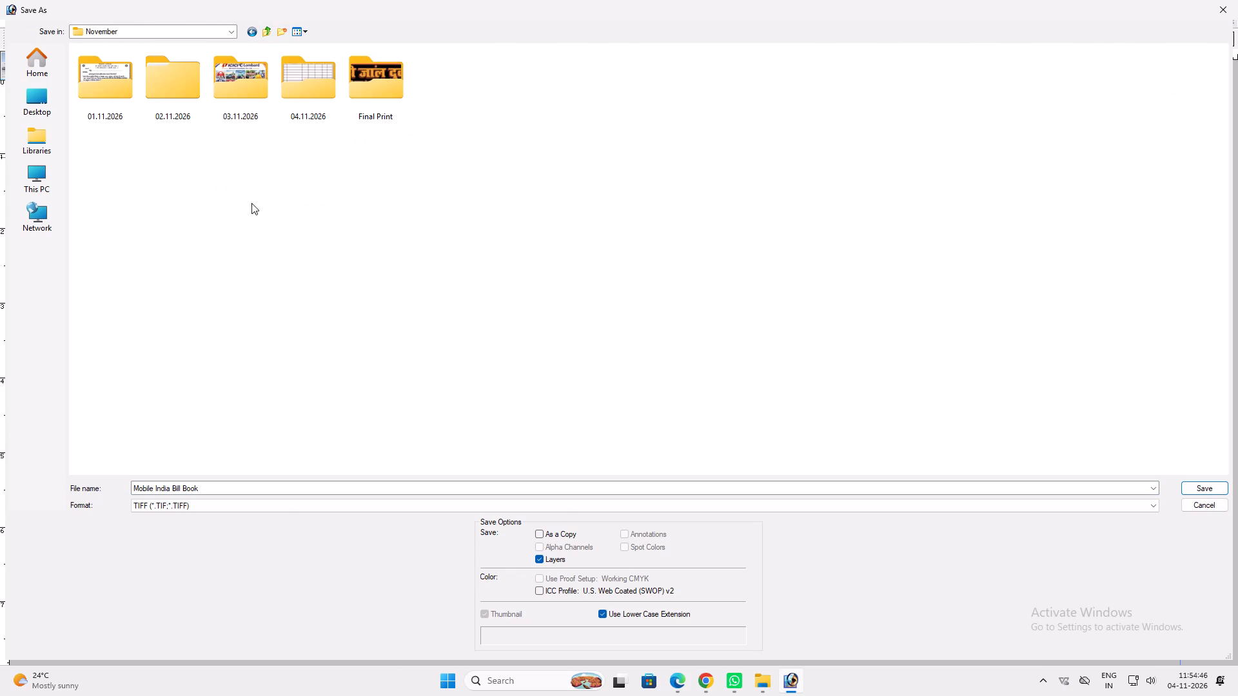
{"action": "double_click", "coordinate": [311, 74]}
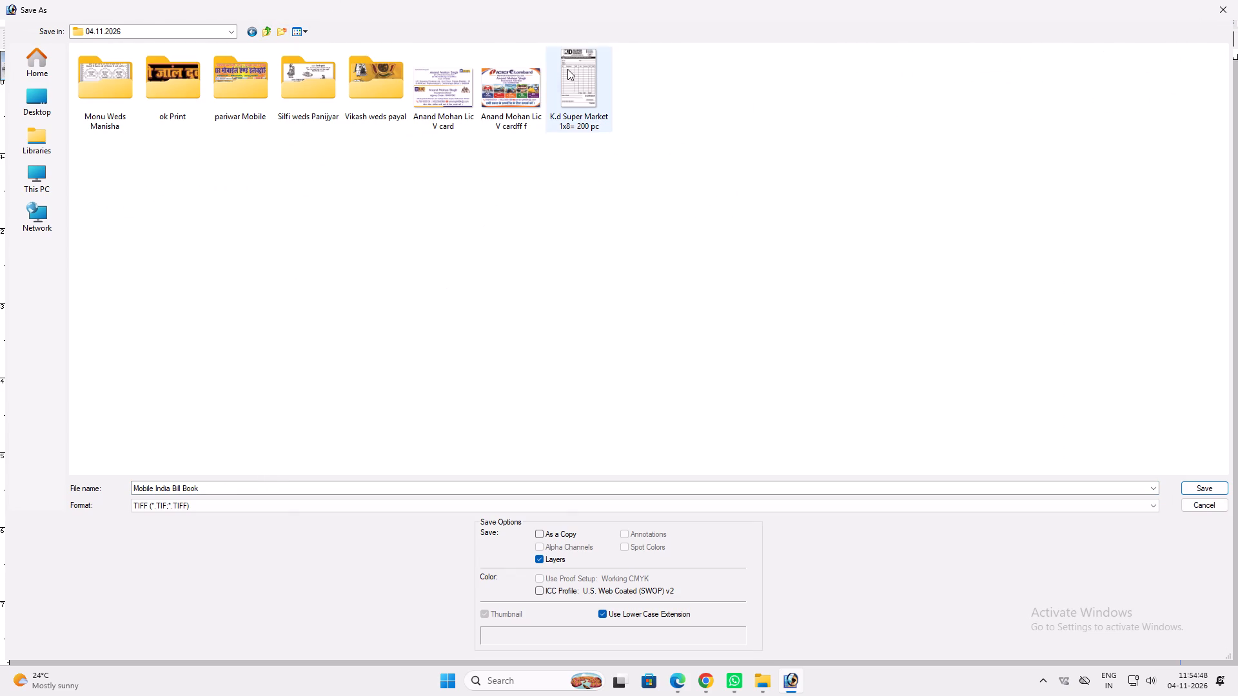
{"action": "left_click", "coordinate": [567, 69]}
{"action": "triple_click", "coordinate": [242, 487]}
{"action": "key", "text": "space"}
{"action": "type", "text": "nw"}
{"action": "key", "text": "Return"}
{"action": "key", "text": "Return"}
{"action": "key", "text": "Return"}
Save a JPEG version of the bill under the same name in the 04.11.2026 folder.
{"action": "key", "text": "ctrl+shift+s"}
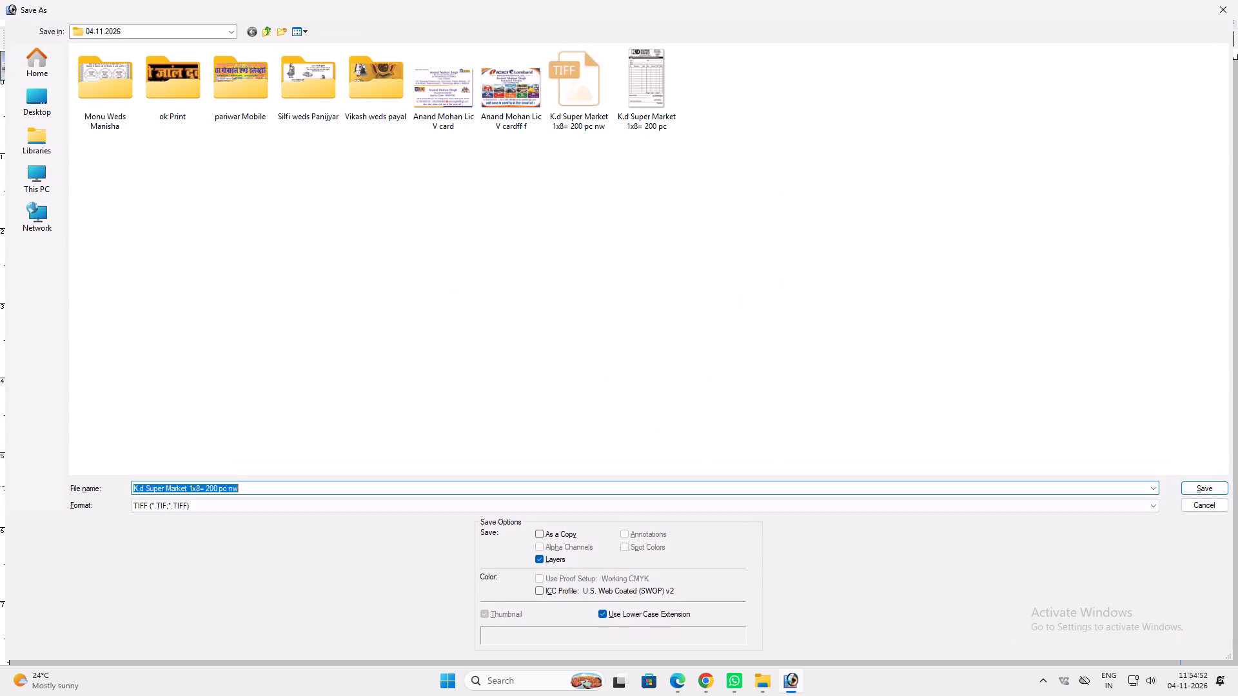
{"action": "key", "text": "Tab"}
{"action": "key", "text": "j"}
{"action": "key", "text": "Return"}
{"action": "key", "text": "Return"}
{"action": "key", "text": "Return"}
Start opening another file from the 04.11.2026 folder.
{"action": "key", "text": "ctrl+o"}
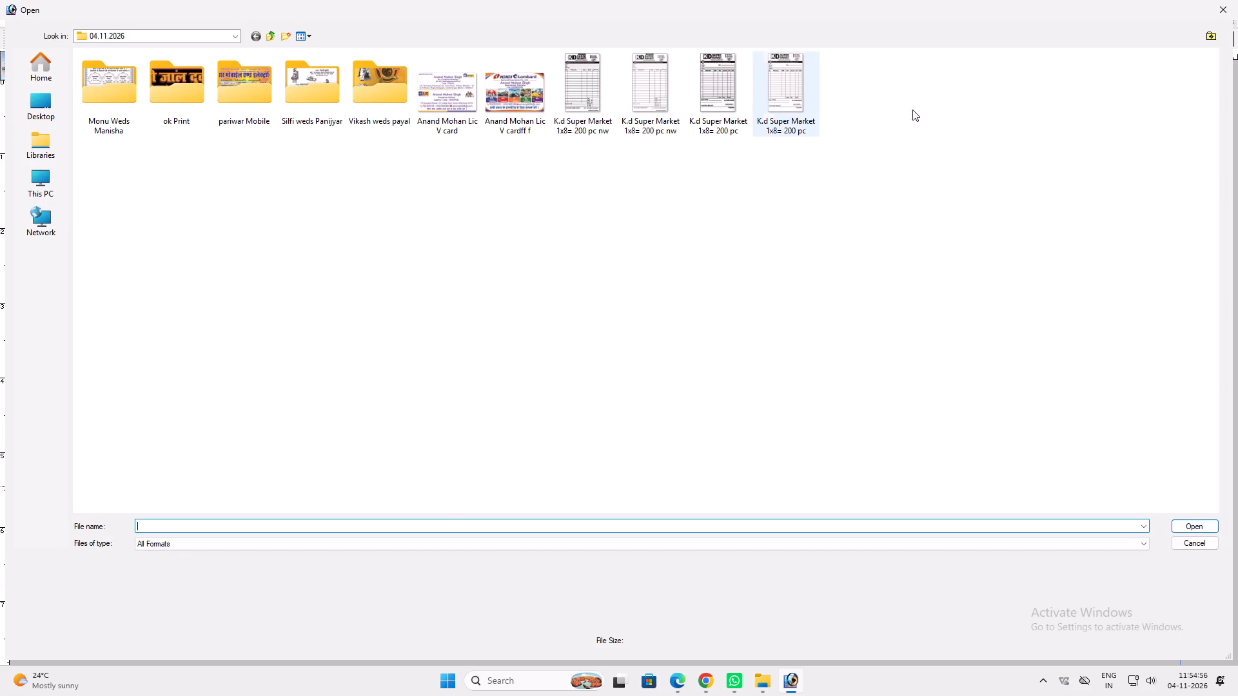
Examine the bill's Add, Mob and GST No. lines and the table header up close, then review the whole page.
{"action": "left_click", "coordinate": [1233, 0]}
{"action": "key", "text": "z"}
{"action": "left_click_drag", "start_coordinate": [372, 164], "coordinate": [936, 312]}
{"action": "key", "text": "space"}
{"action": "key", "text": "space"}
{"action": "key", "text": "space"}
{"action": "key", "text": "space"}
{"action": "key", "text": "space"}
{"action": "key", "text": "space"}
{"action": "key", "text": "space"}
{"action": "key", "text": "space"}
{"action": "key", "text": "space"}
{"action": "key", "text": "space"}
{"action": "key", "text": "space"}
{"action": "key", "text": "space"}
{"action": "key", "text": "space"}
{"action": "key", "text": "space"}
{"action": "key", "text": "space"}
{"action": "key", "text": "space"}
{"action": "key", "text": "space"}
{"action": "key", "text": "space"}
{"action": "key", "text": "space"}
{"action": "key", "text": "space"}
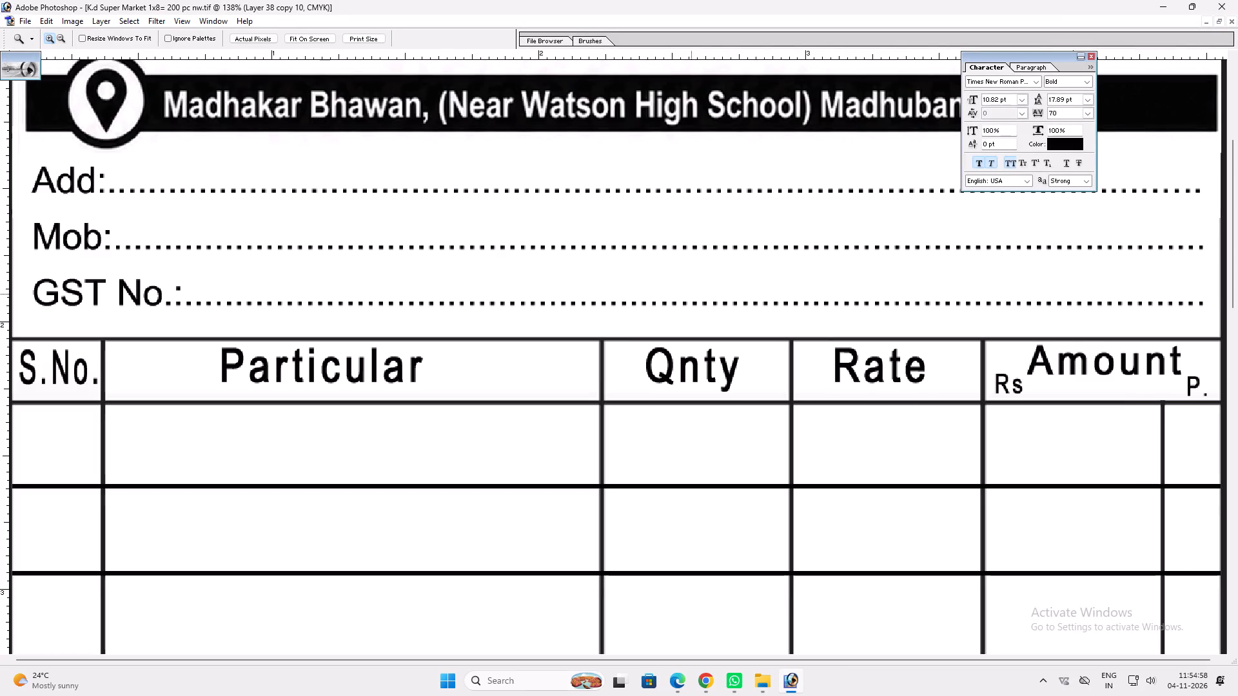
{"action": "right_click_drag", "start_coordinate": [484, 285], "coordinate": [496, 285]}
{"action": "left_click", "coordinate": [528, 285]}
{"action": "right_click", "coordinate": [552, 285]}
{"action": "left_click", "coordinate": [577, 293]}
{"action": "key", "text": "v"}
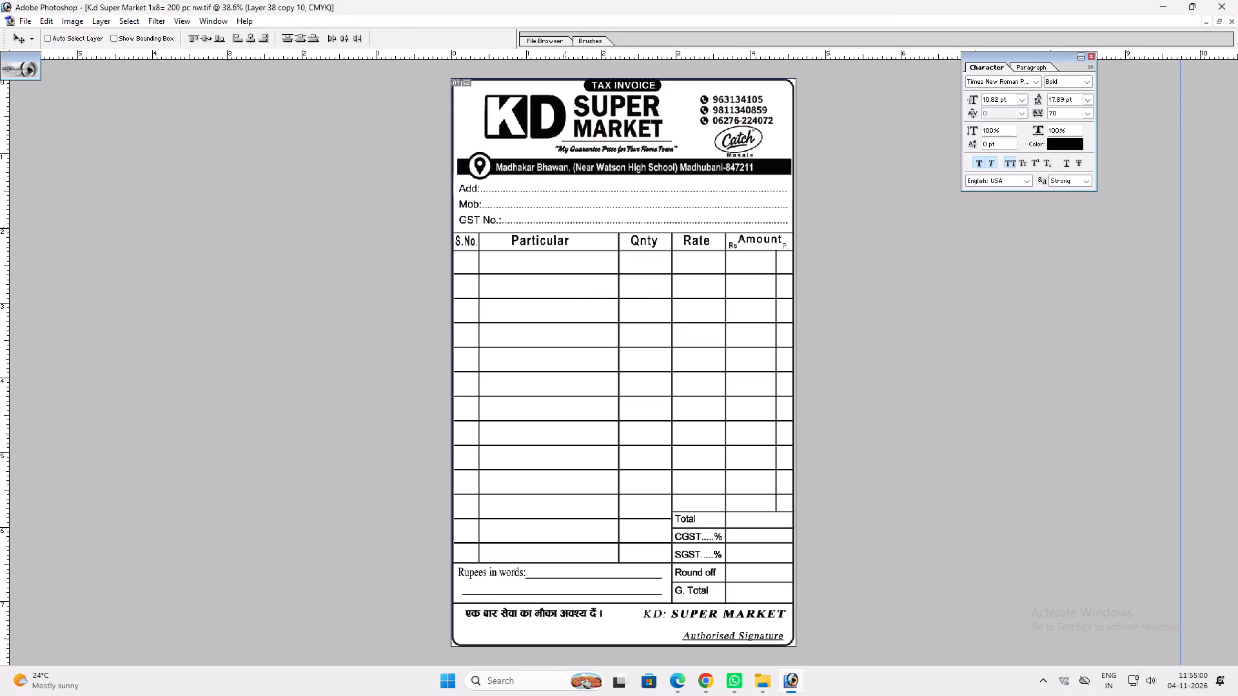
Open the GST No. line's text for editing.
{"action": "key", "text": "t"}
{"action": "triple_click", "coordinate": [549, 225]}
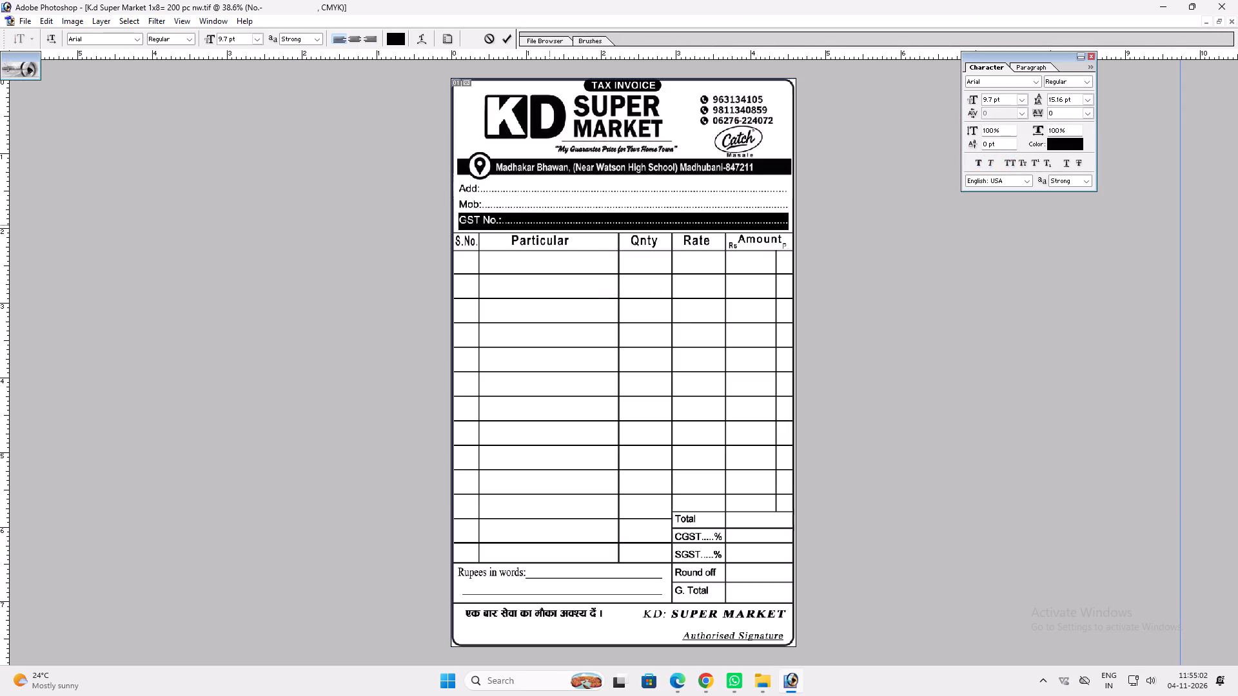
{"action": "key", "text": "Return"}
Save the bill to its existing TIFF file "K.d Super Market 1x8= 200 pc nw".
{"action": "key", "text": "ctrl+w"}
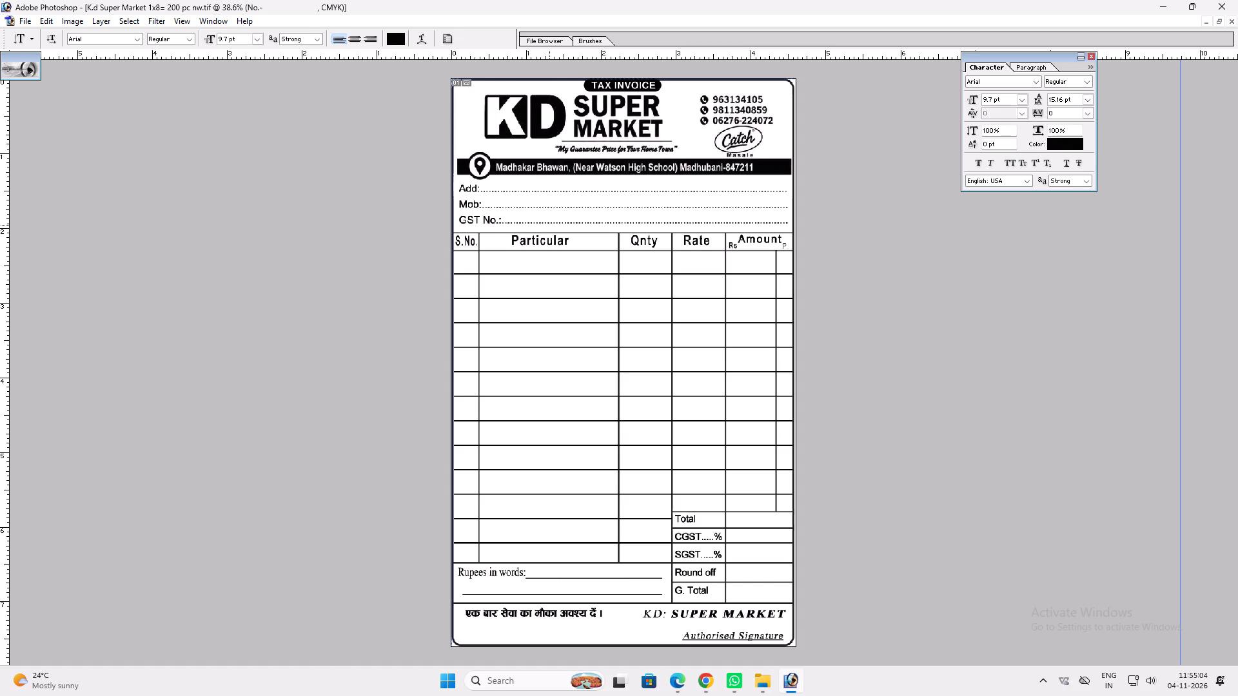